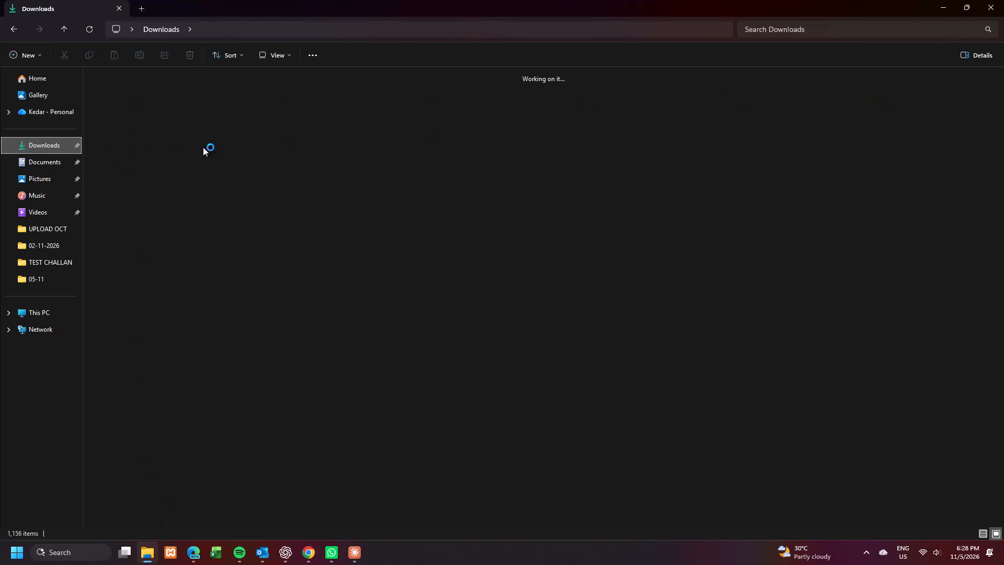
# Open the 05-11 folder in Downloads and open the 1.2 JPEG image with Photo Viewer.
pyautogui.doubleClick(113, 141)
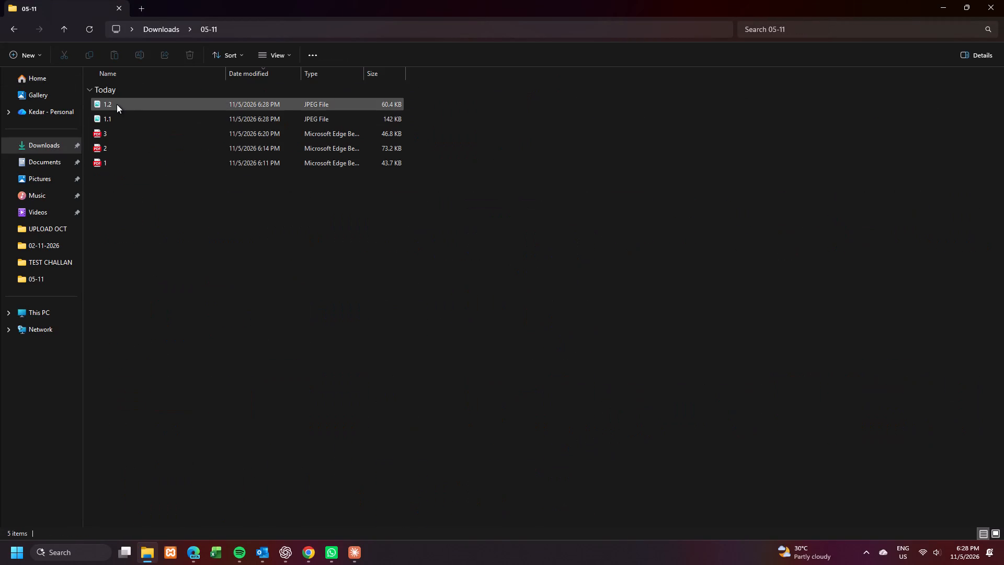
pyautogui.click(117, 104)
pyautogui.rightClick(117, 104)
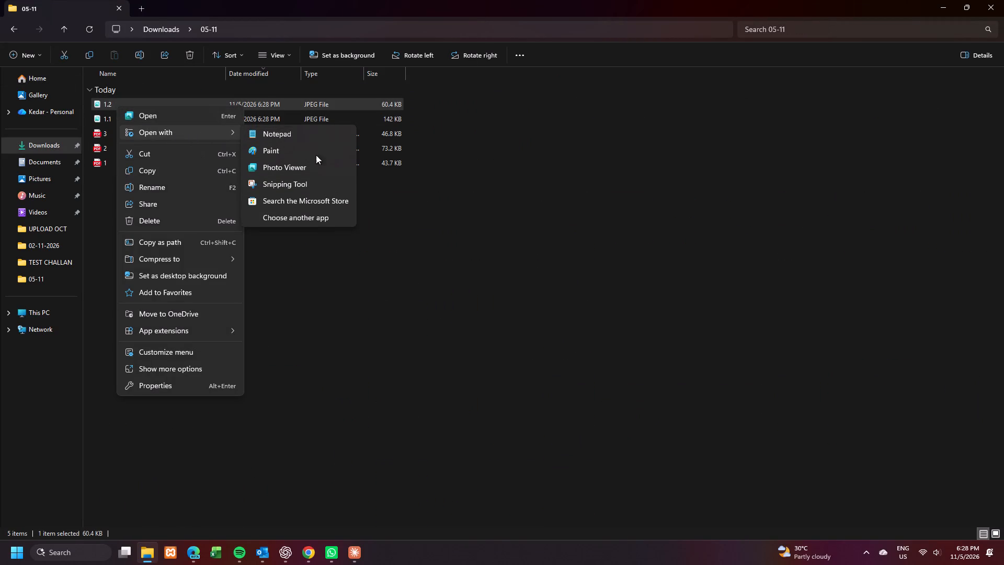
pyautogui.click(341, 172)
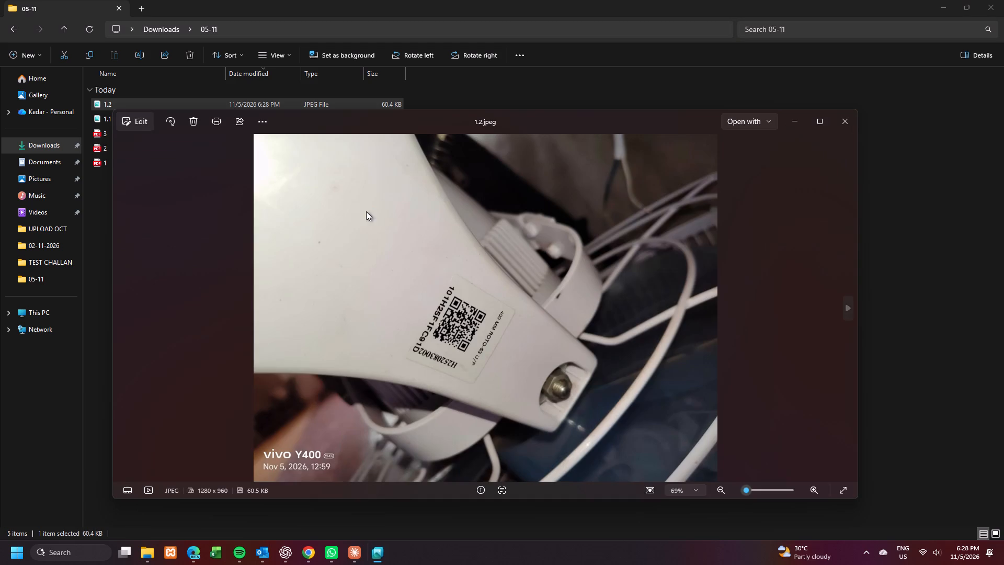
# Close the 1.2.jpeg photo and return to the 05-11 folder.
pyautogui.click(846, 127)
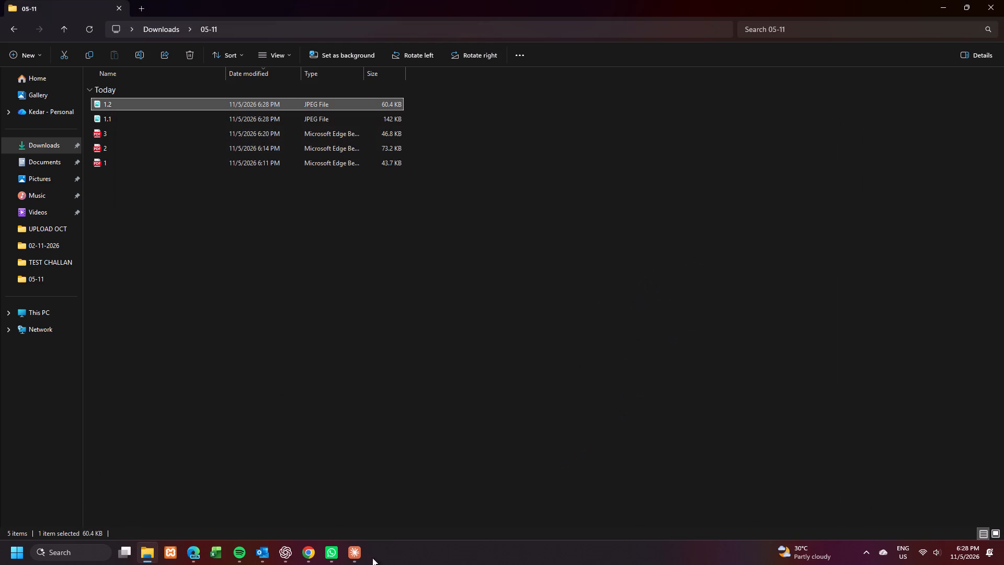
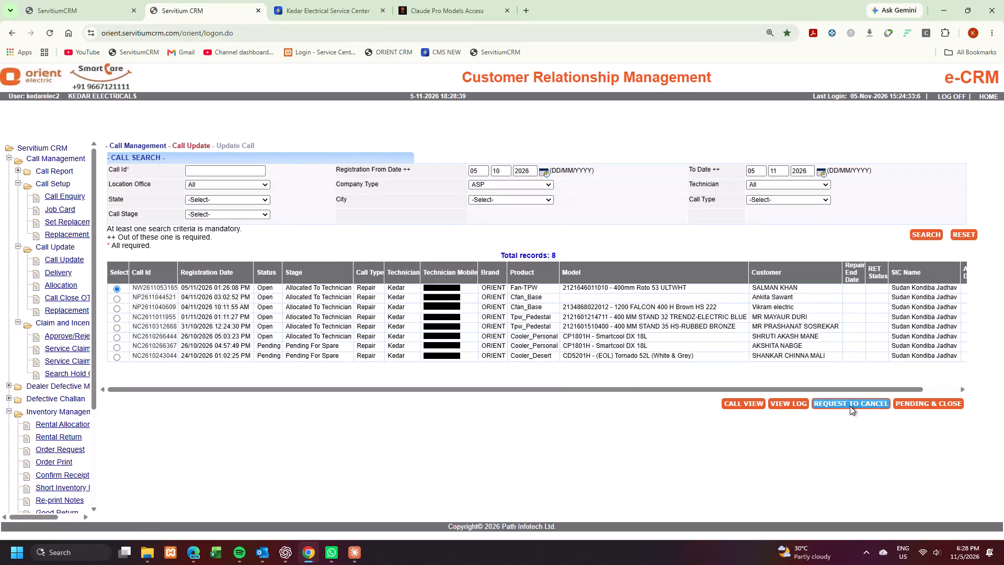
pyautogui.click(907, 407)
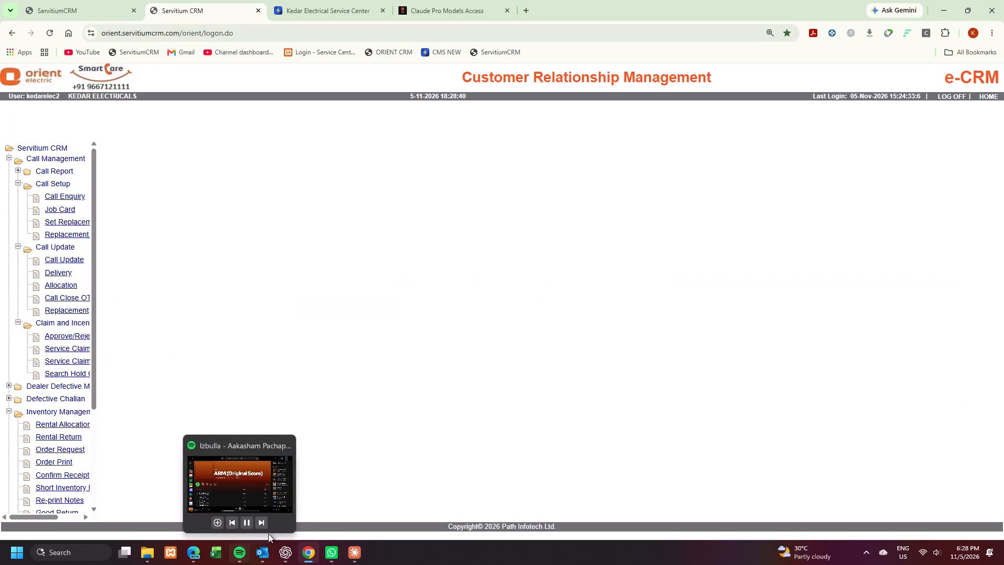
# Switch to Spotify, play Nahin Milta by Bayaan from the recent searches, and return to the CRM.
pyautogui.click(261, 523)
pyautogui.click(268, 471)
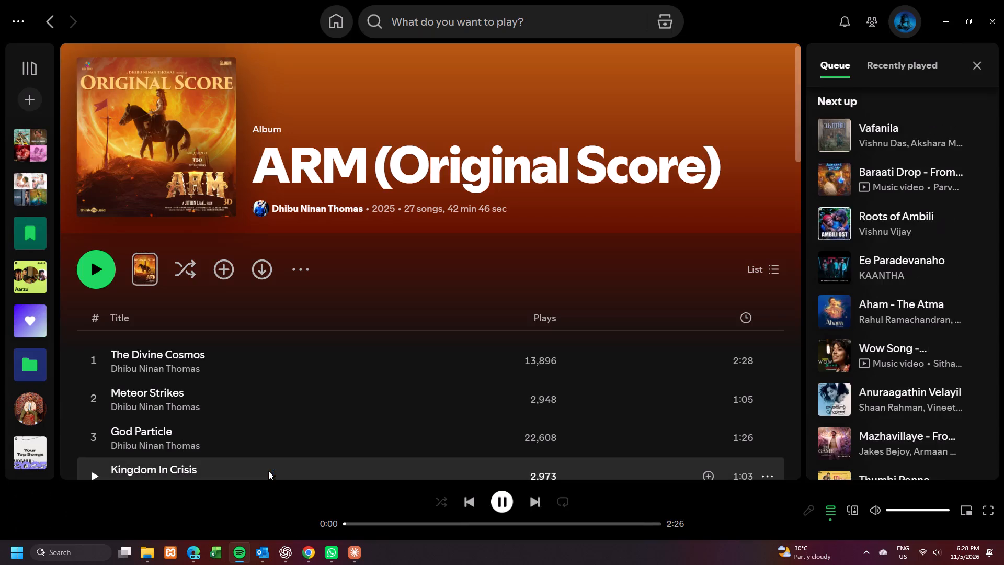
pyautogui.click(440, 22)
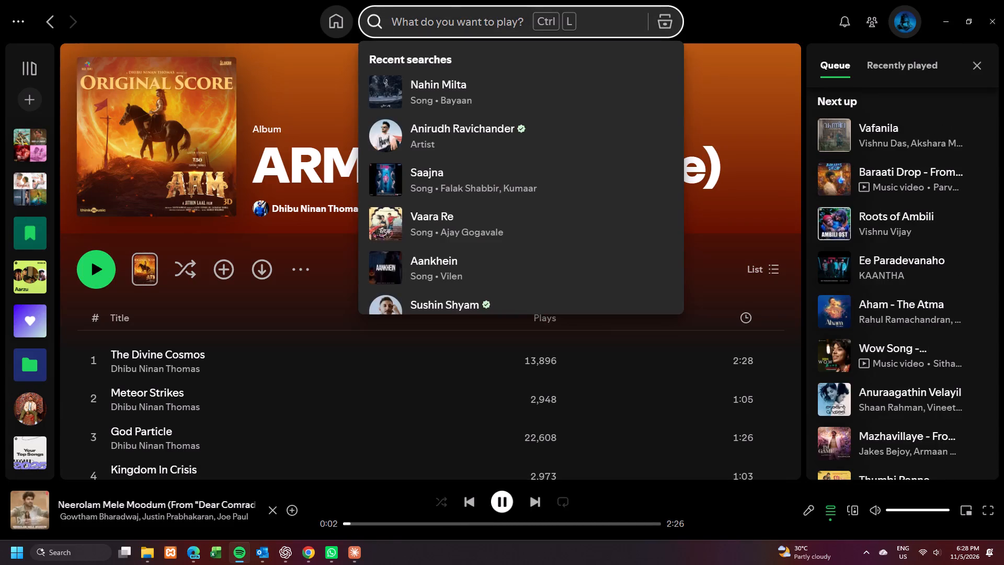
pyautogui.click(381, 90)
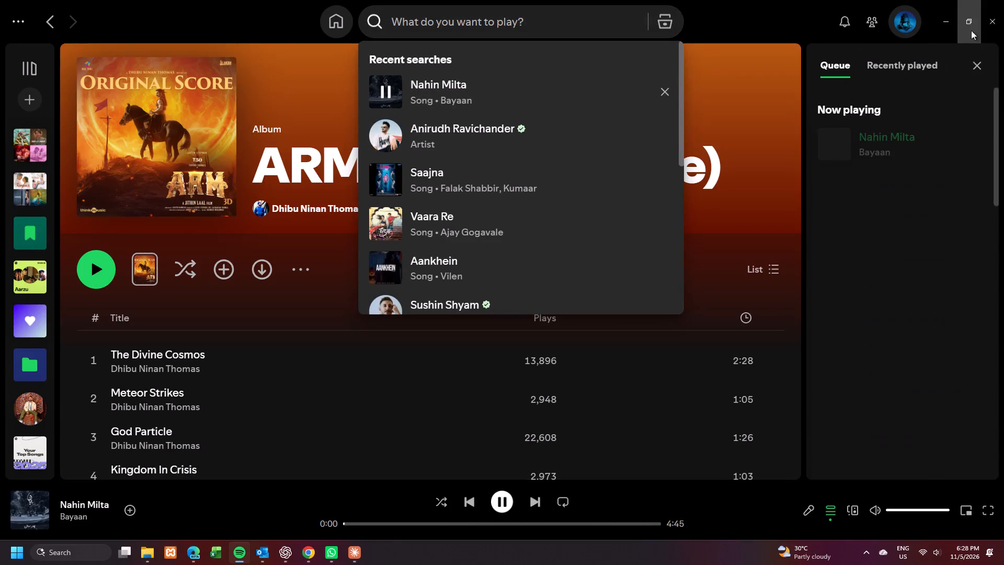
pyautogui.click(939, 17)
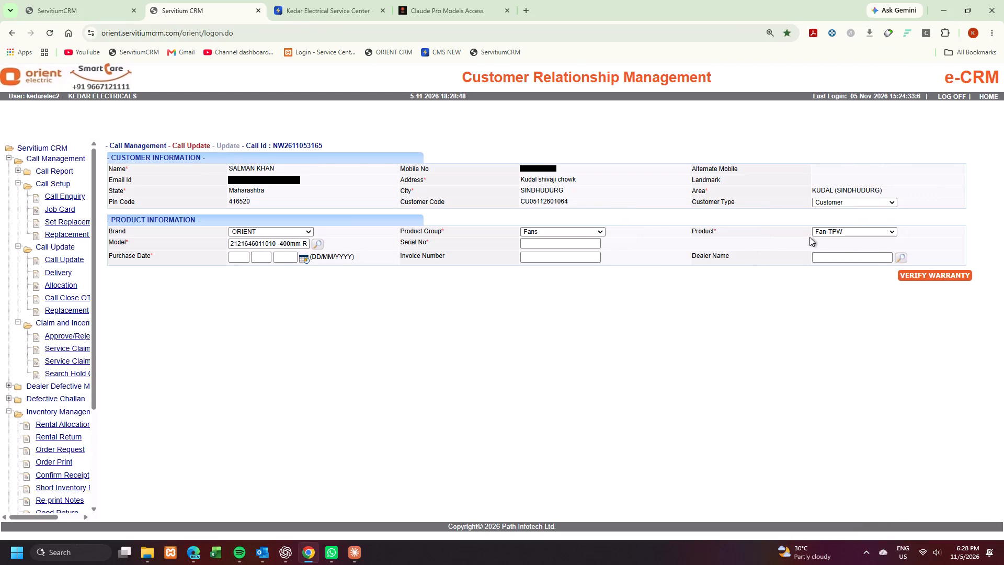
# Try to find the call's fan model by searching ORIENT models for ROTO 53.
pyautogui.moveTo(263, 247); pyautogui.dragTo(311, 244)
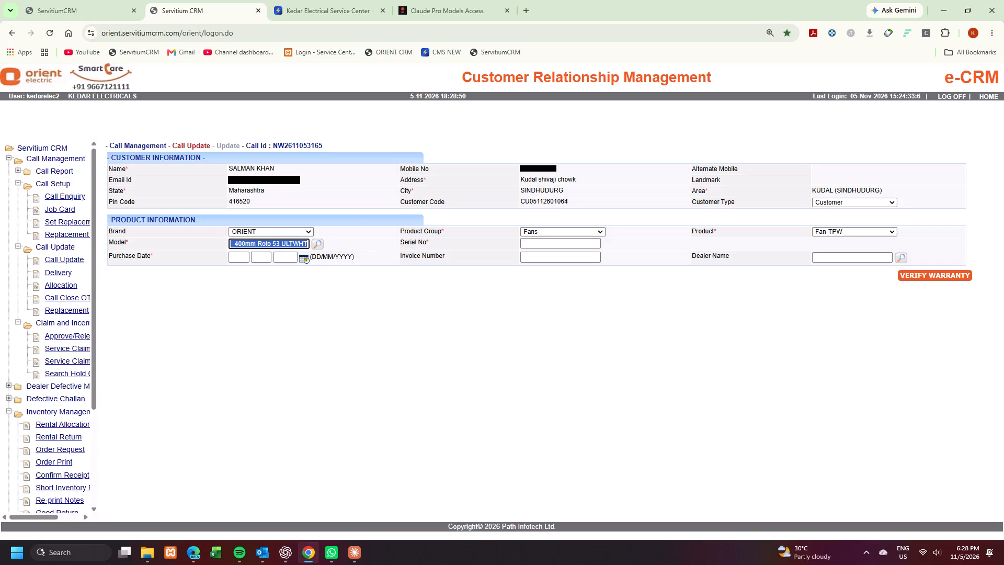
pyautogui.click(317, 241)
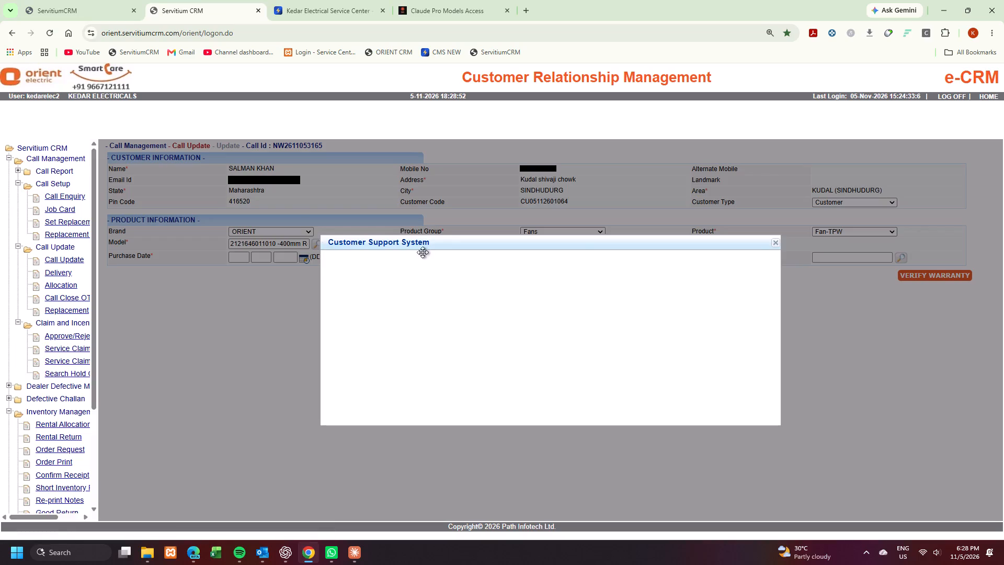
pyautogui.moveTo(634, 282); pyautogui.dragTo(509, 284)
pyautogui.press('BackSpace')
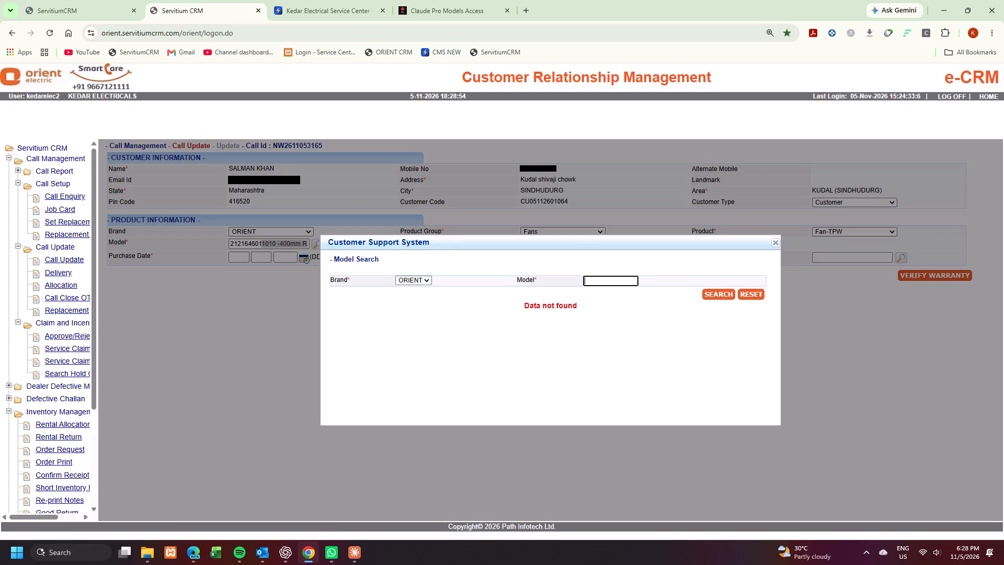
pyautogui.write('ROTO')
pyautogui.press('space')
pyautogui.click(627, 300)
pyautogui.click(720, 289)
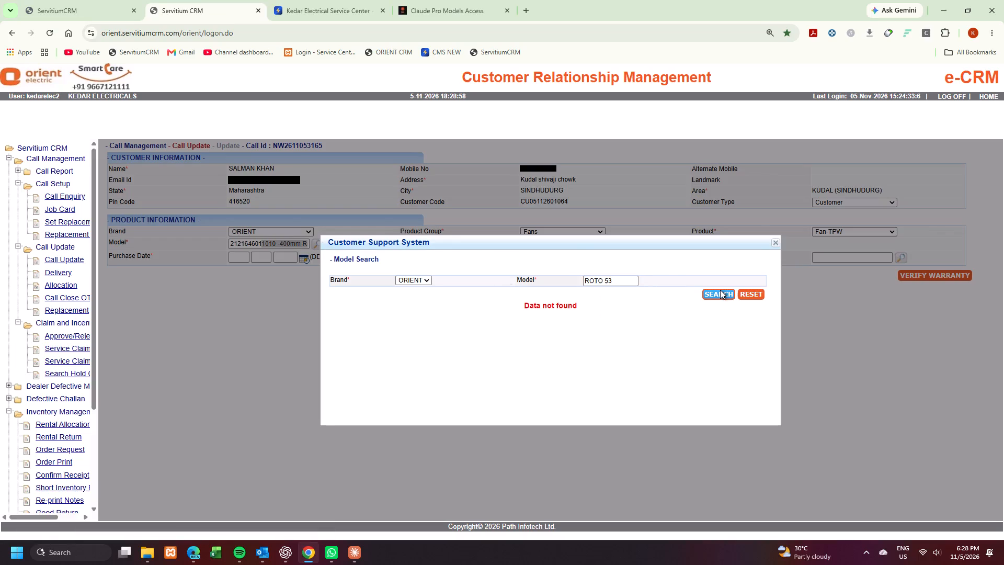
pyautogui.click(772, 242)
pyautogui.click(843, 230)
pyautogui.click(834, 241)
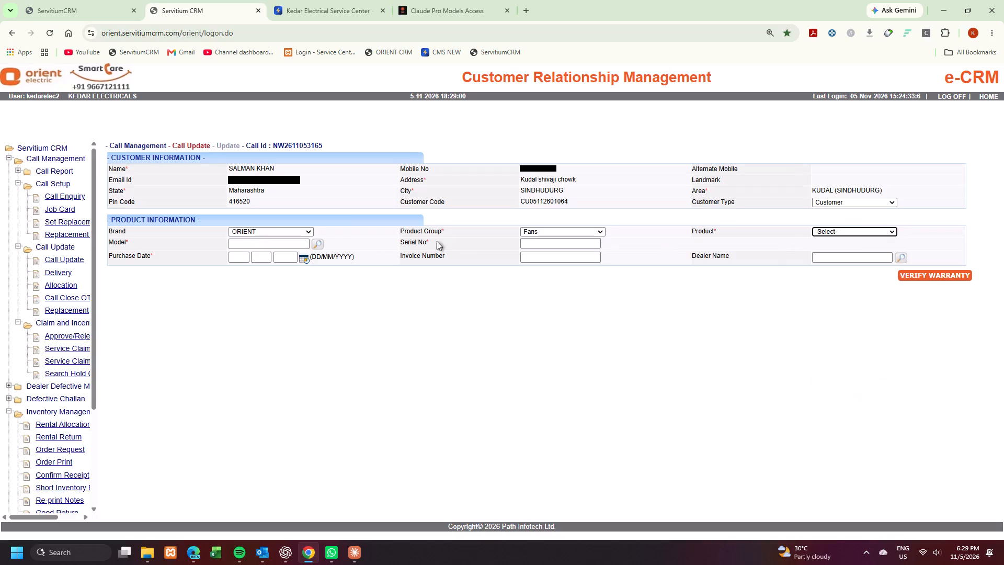
pyautogui.click(317, 244)
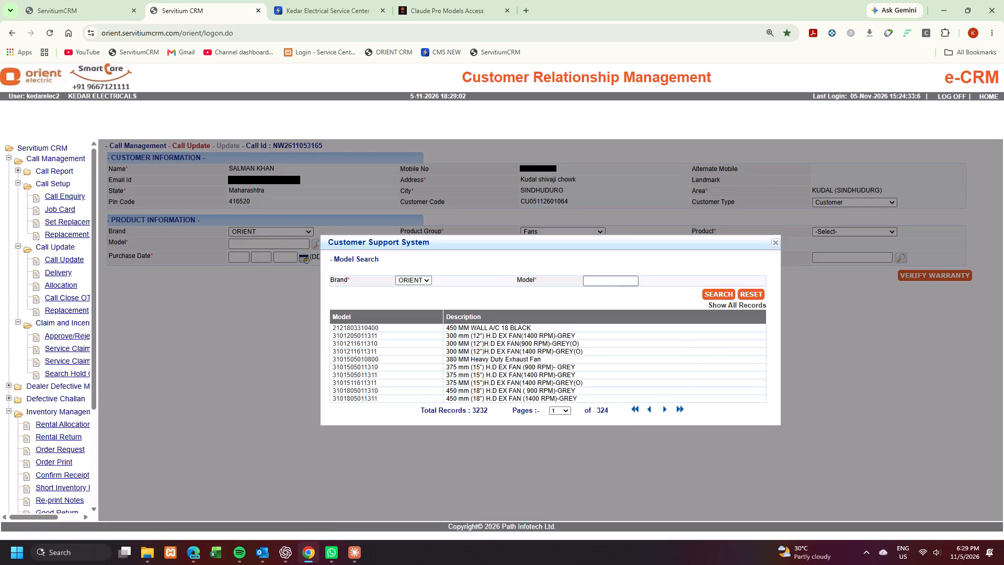
pyautogui.click(623, 286)
pyautogui.write('ROT')
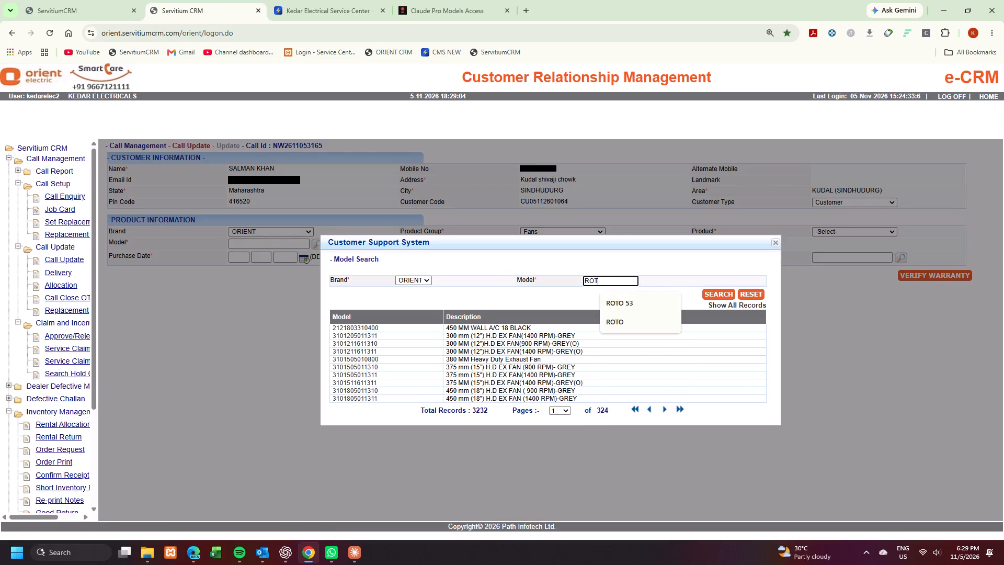
pyautogui.press('o')
pyautogui.click(715, 288)
pyautogui.click(717, 291)
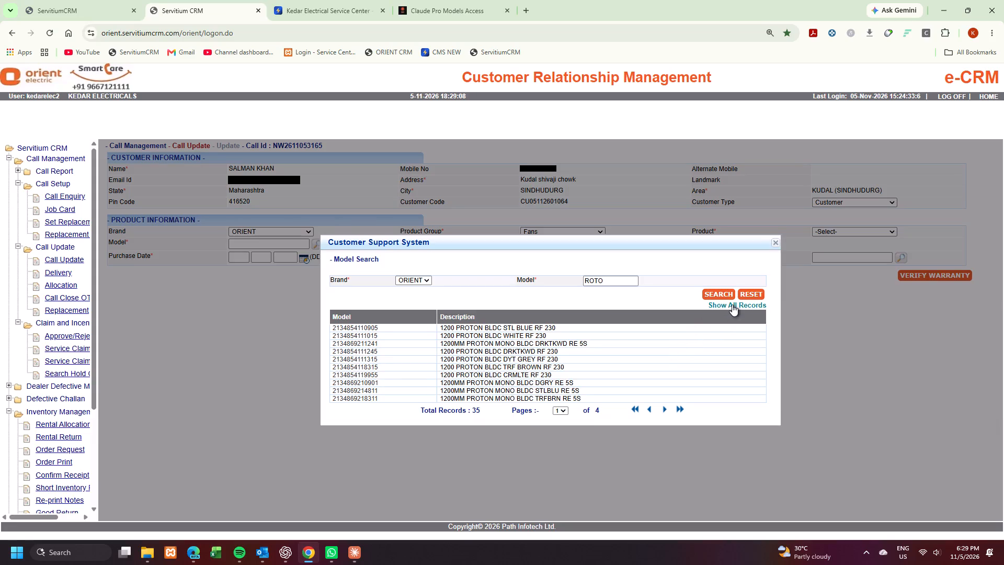
pyautogui.click(732, 304)
pyautogui.scroll(-7, 522, 357)
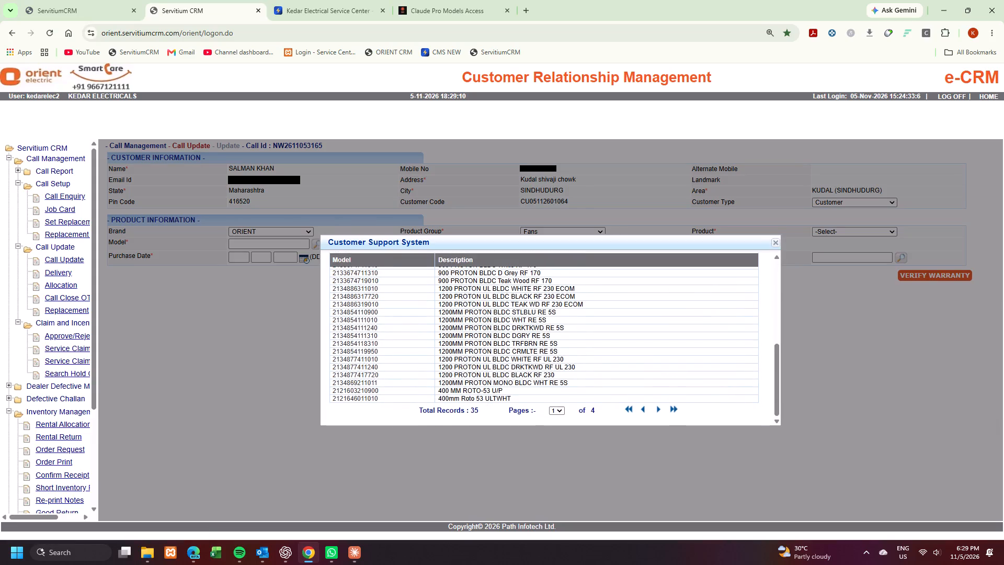
pyautogui.click(364, 390)
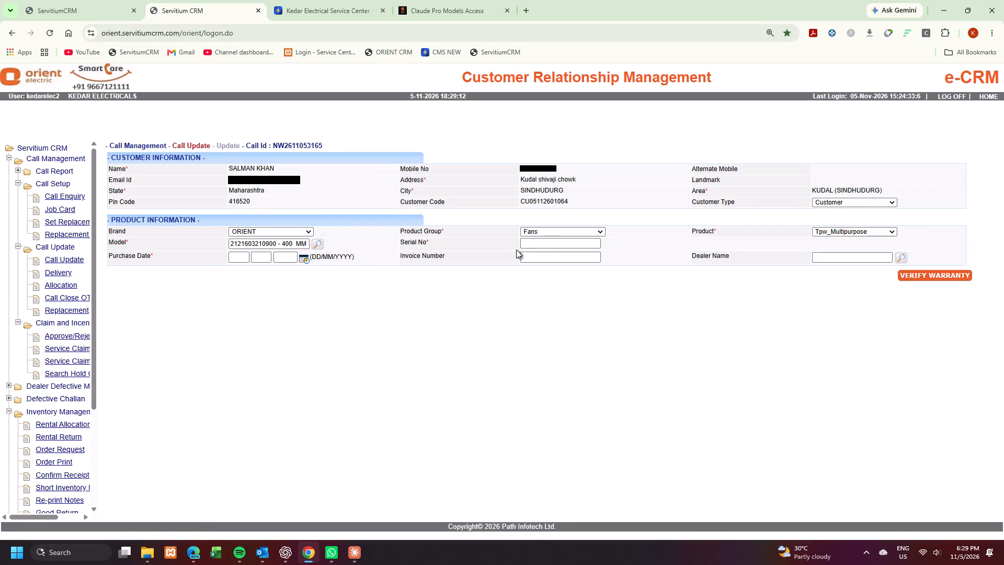
# Start filling in the Serial No for the fan in the call's product information.
pyautogui.click(534, 244)
pyautogui.click(189, 552)
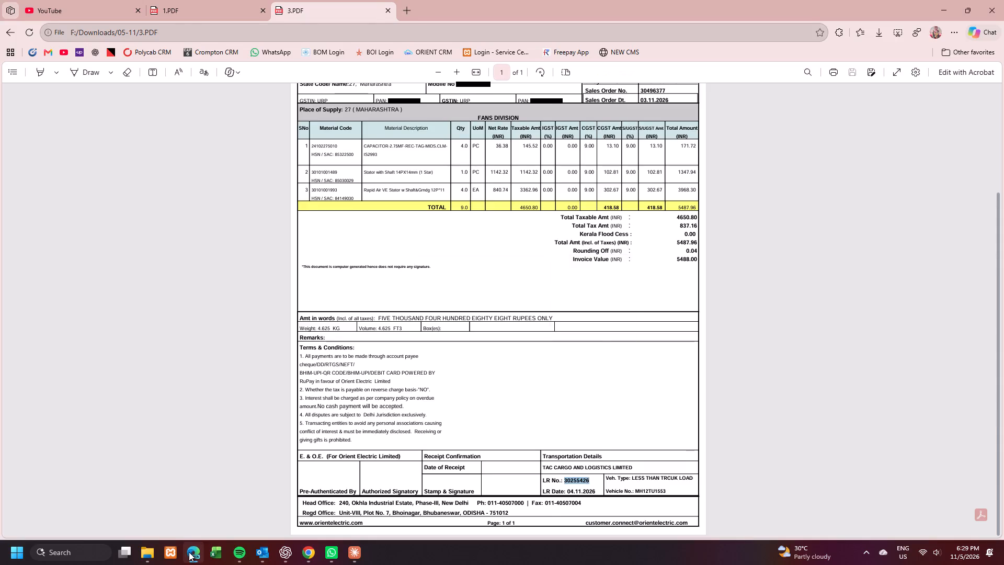
pyautogui.click(189, 552)
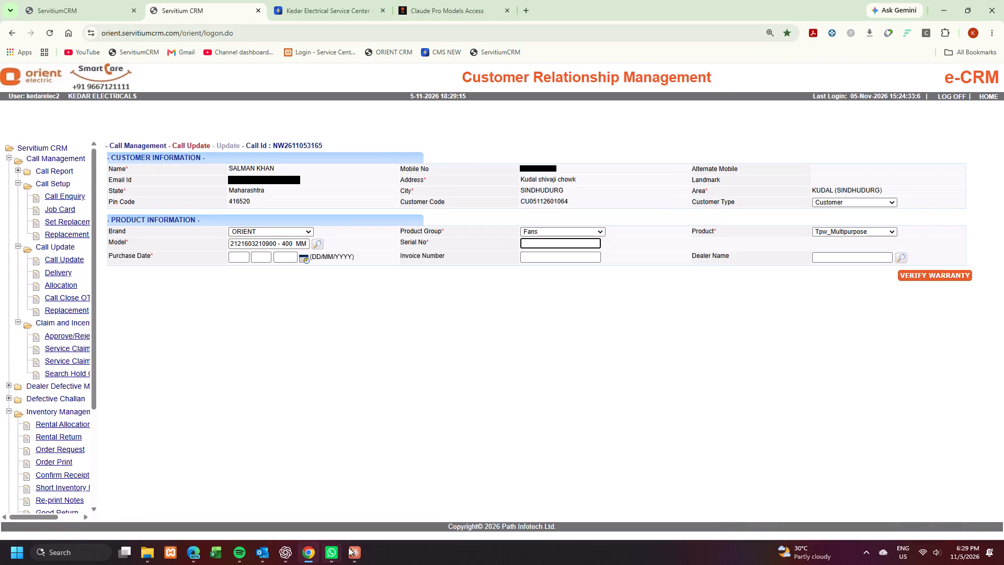
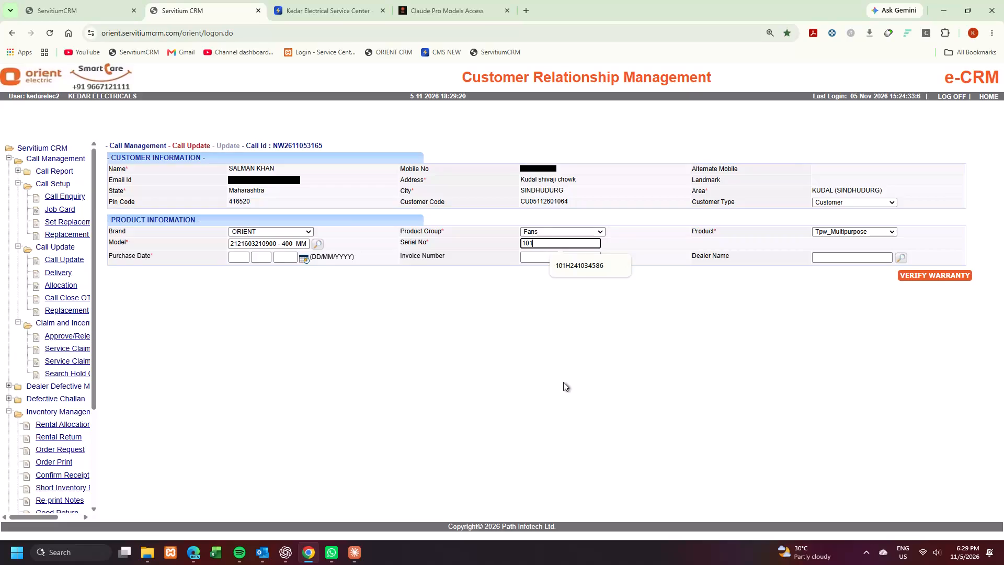
# Continue the fan's Serial No in the product information by adding H25 after 101.
pyautogui.write('H25')
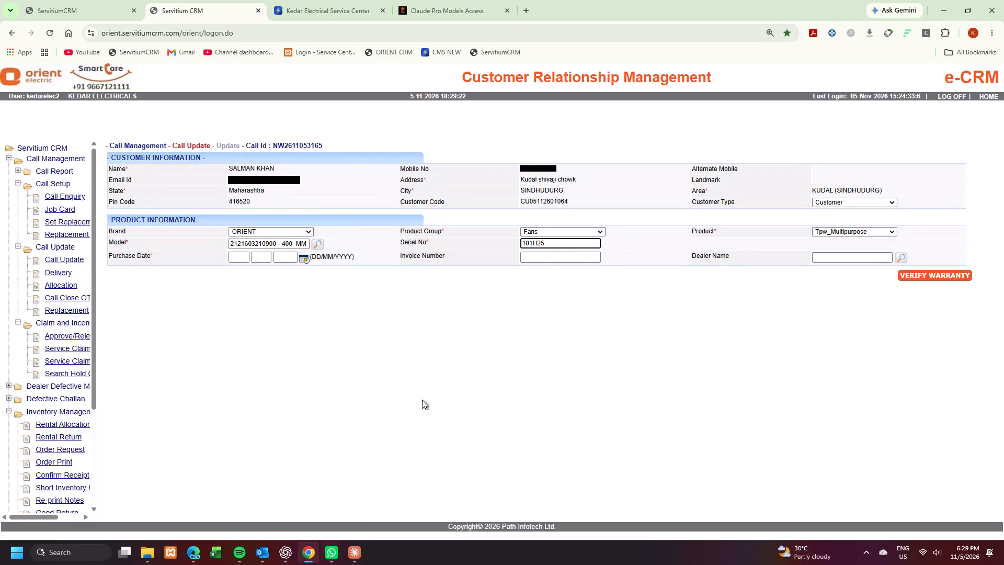
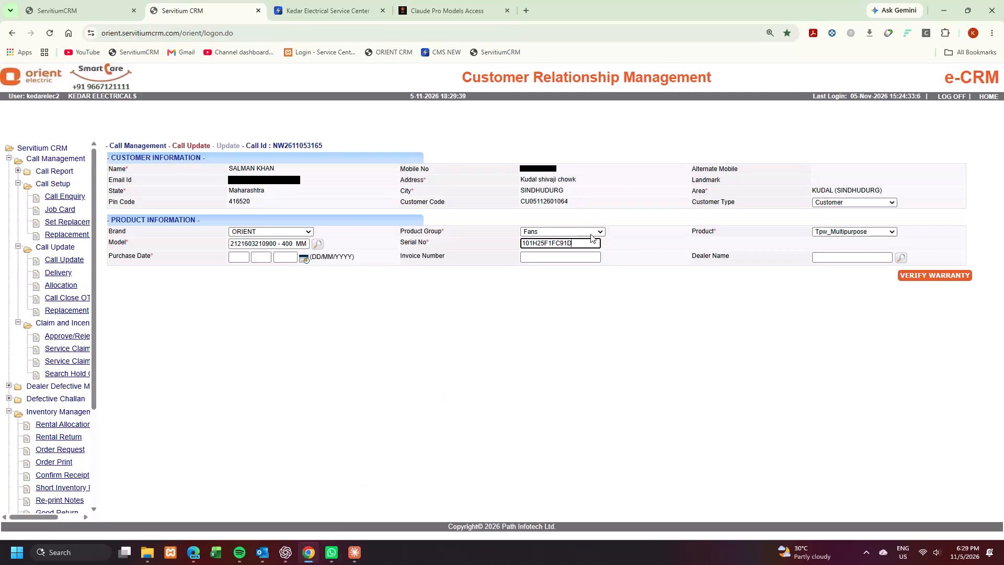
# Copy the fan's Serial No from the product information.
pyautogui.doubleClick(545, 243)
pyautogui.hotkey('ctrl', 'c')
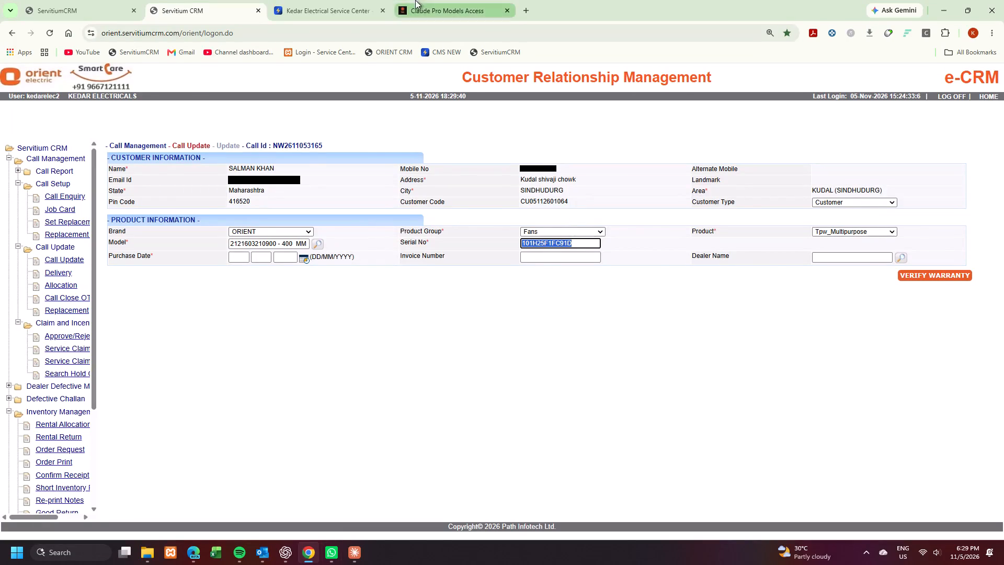
pyautogui.click(343, 0)
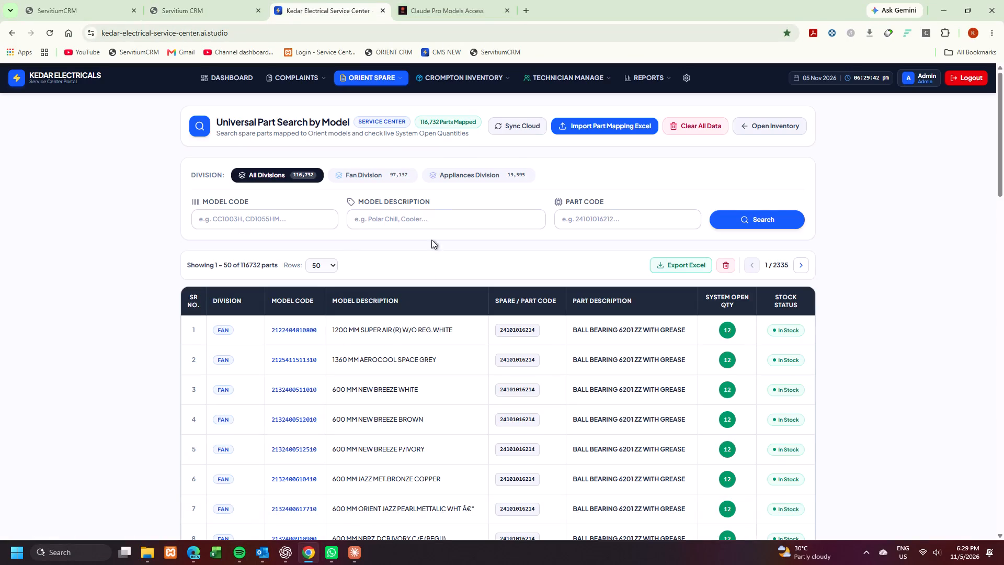
pyautogui.click(393, 208)
pyautogui.click(379, 220)
pyautogui.write('ROTO 53')
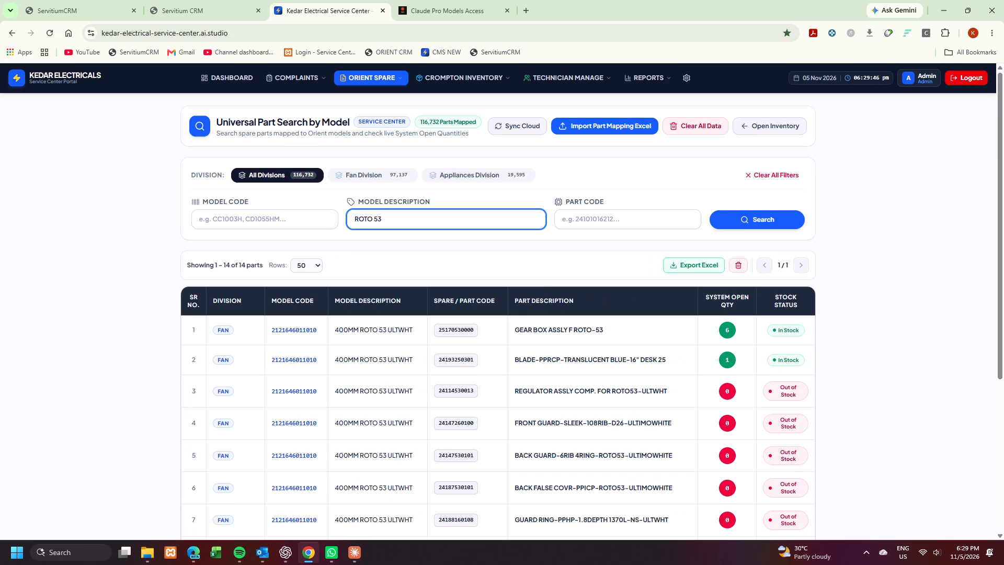
pyautogui.scroll(-4, 509, 342)
pyautogui.scroll(1, 499, 364)
pyautogui.scroll(-4, 495, 367)
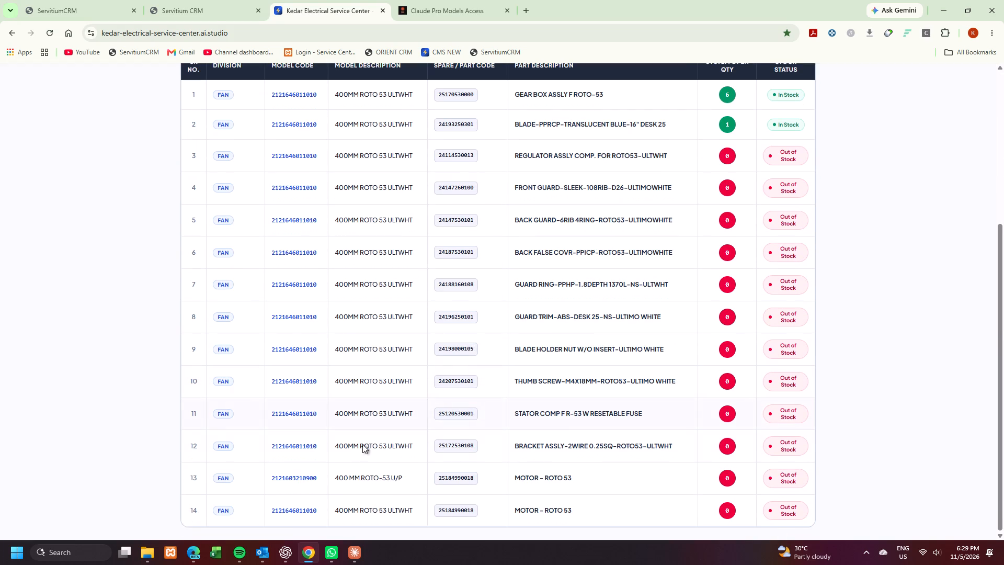
pyautogui.click(306, 476)
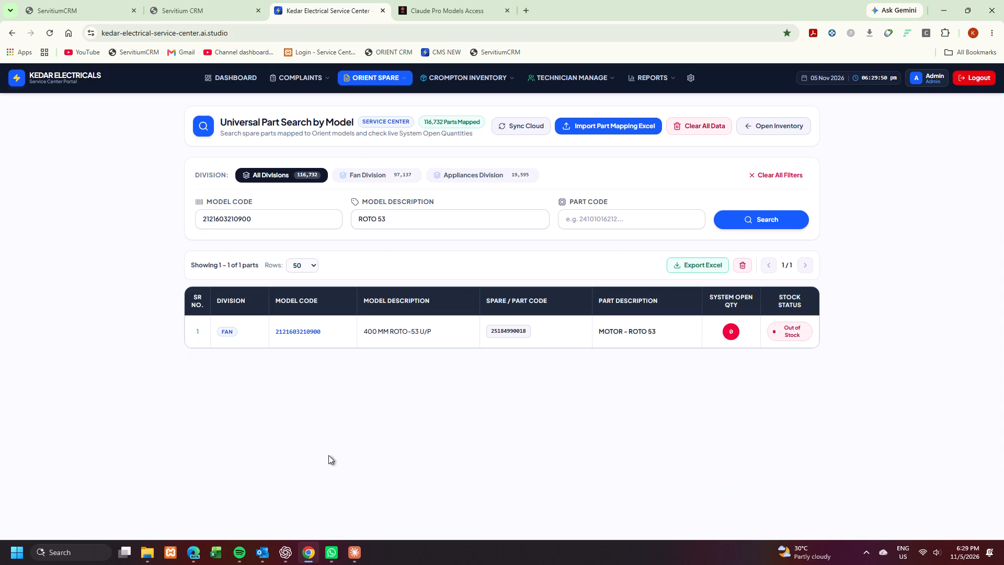
pyautogui.scroll(13, 328, 455)
pyautogui.moveTo(339, 331); pyautogui.dragTo(269, 333)
pyautogui.hotkey('ctrl', 'c')
pyautogui.moveTo(416, 209); pyautogui.dragTo(315, 227)
pyautogui.click(442, 238)
pyautogui.moveTo(450, 226); pyautogui.dragTo(282, 226)
pyautogui.press('BackSpace')
pyautogui.moveTo(288, 226); pyautogui.dragTo(118, 225)
pyautogui.press('BackSpace')
pyautogui.hotkey('ctrl', 'v')
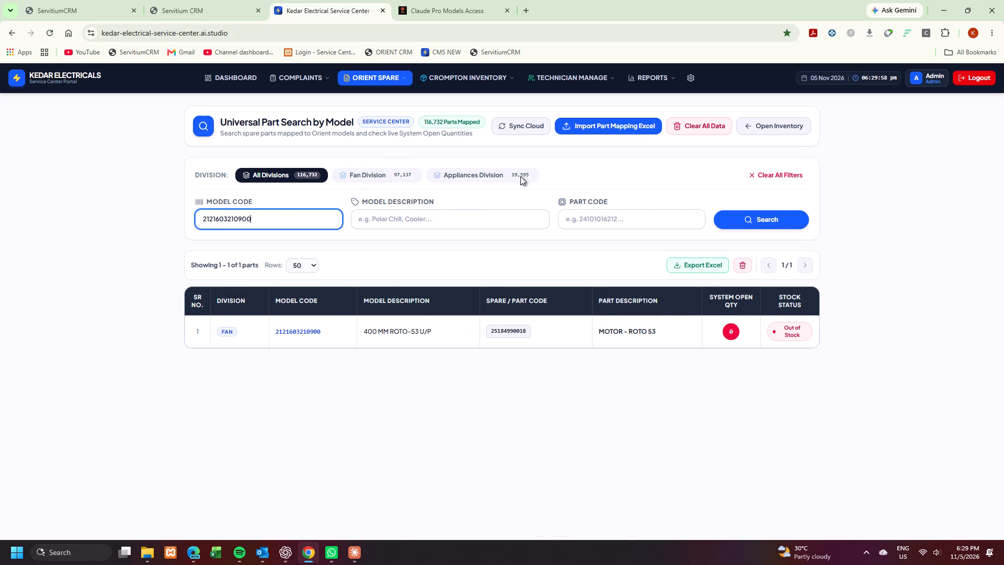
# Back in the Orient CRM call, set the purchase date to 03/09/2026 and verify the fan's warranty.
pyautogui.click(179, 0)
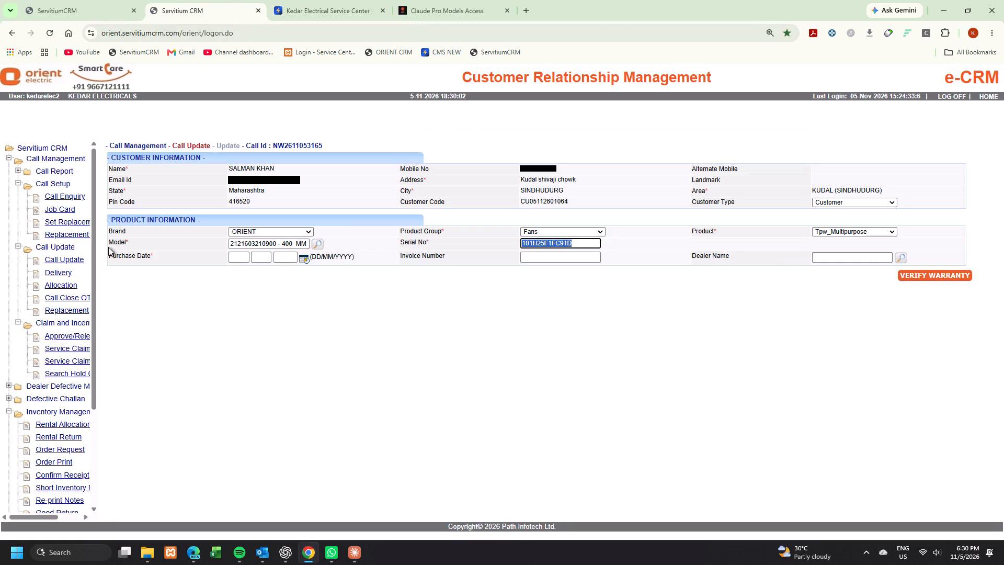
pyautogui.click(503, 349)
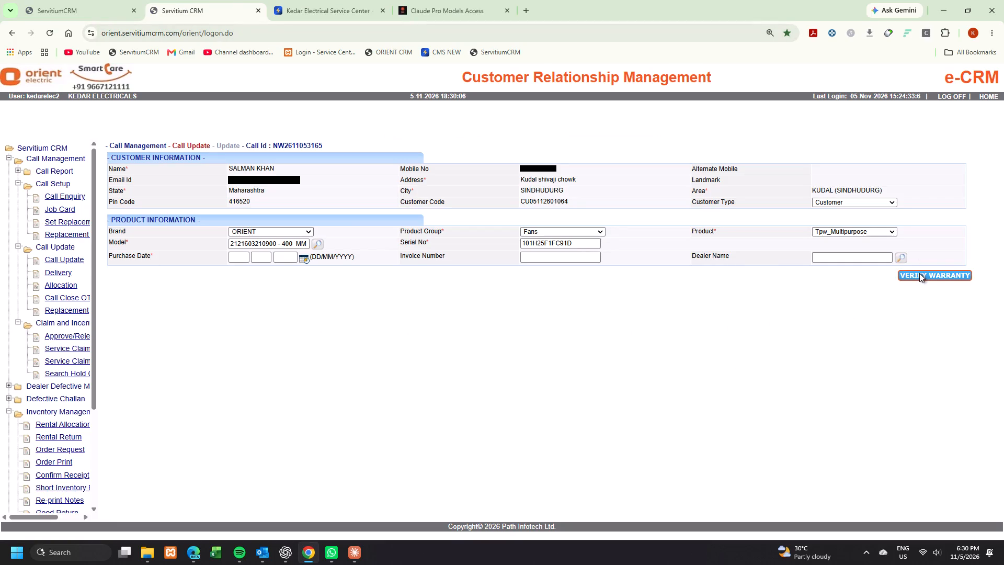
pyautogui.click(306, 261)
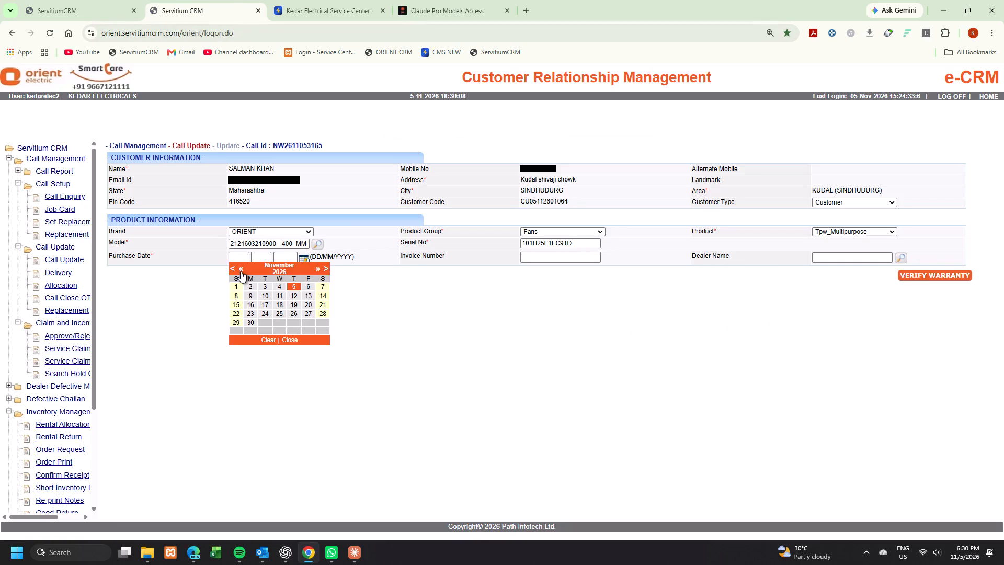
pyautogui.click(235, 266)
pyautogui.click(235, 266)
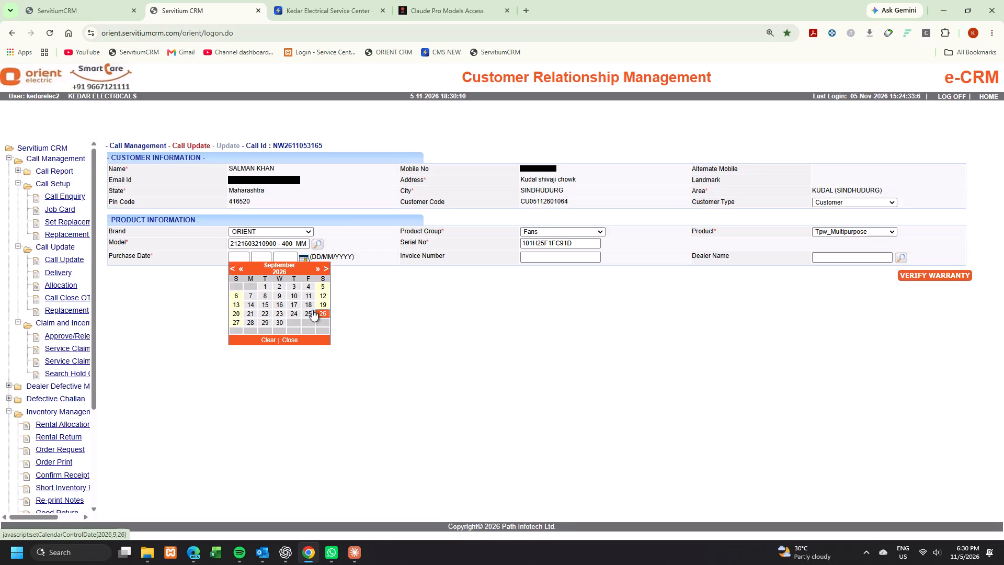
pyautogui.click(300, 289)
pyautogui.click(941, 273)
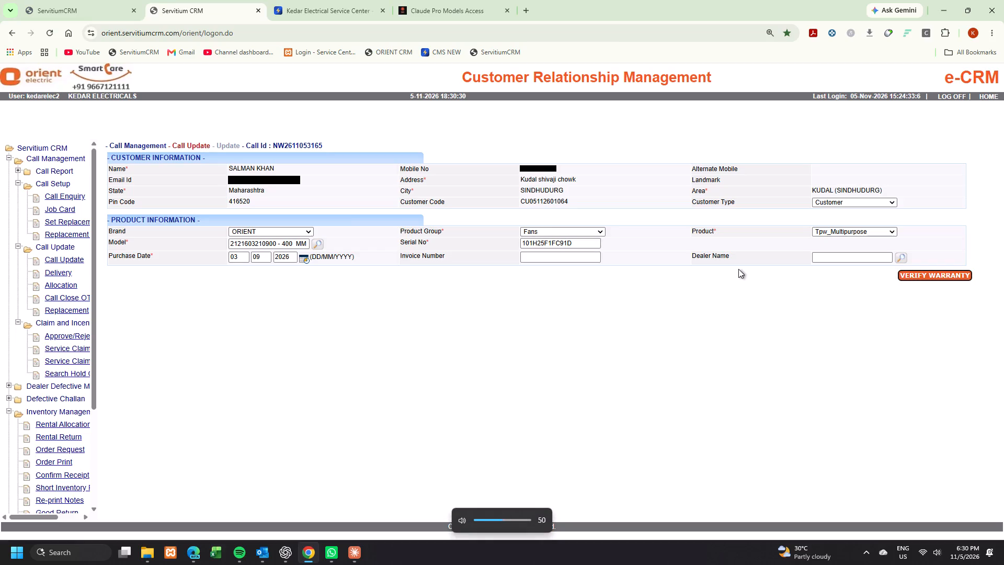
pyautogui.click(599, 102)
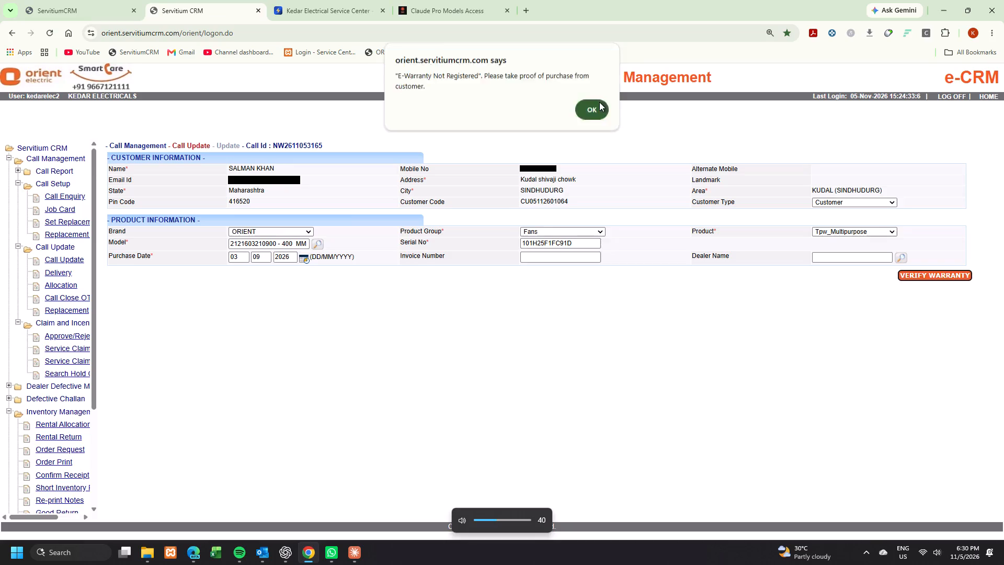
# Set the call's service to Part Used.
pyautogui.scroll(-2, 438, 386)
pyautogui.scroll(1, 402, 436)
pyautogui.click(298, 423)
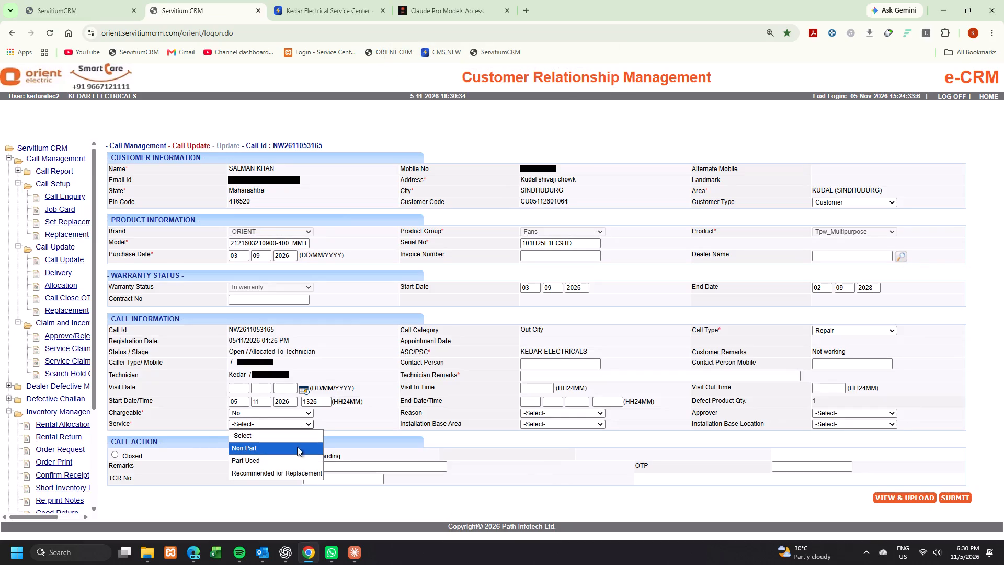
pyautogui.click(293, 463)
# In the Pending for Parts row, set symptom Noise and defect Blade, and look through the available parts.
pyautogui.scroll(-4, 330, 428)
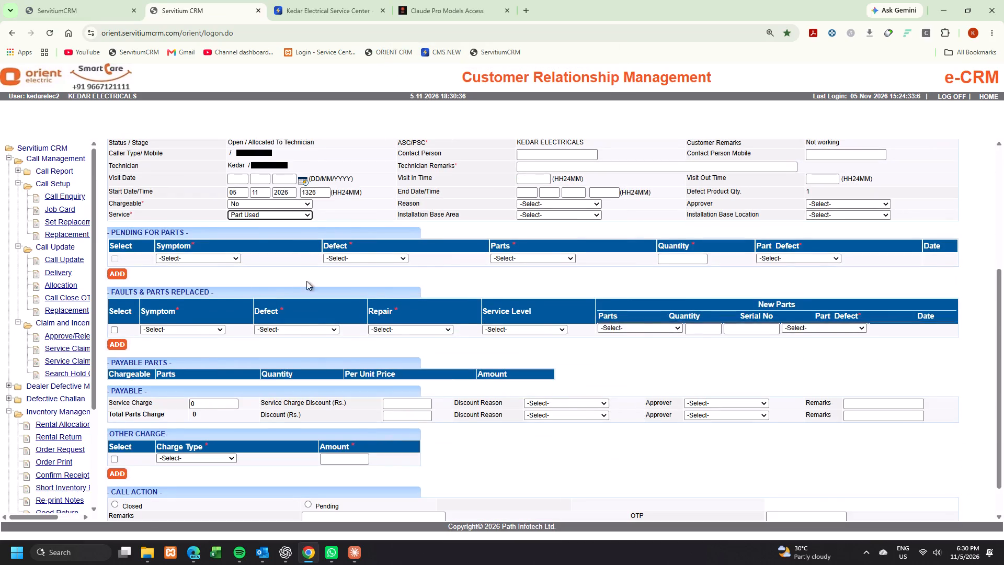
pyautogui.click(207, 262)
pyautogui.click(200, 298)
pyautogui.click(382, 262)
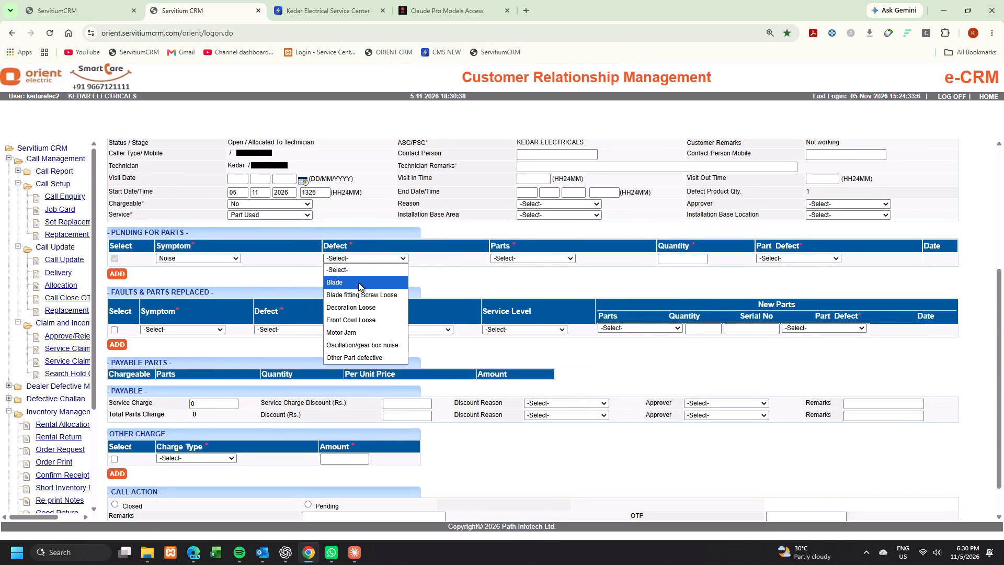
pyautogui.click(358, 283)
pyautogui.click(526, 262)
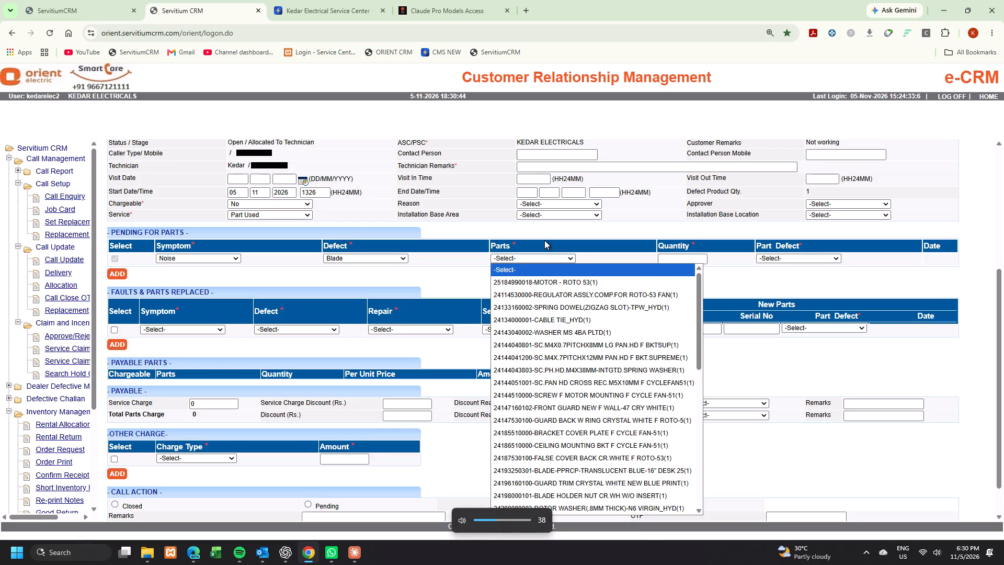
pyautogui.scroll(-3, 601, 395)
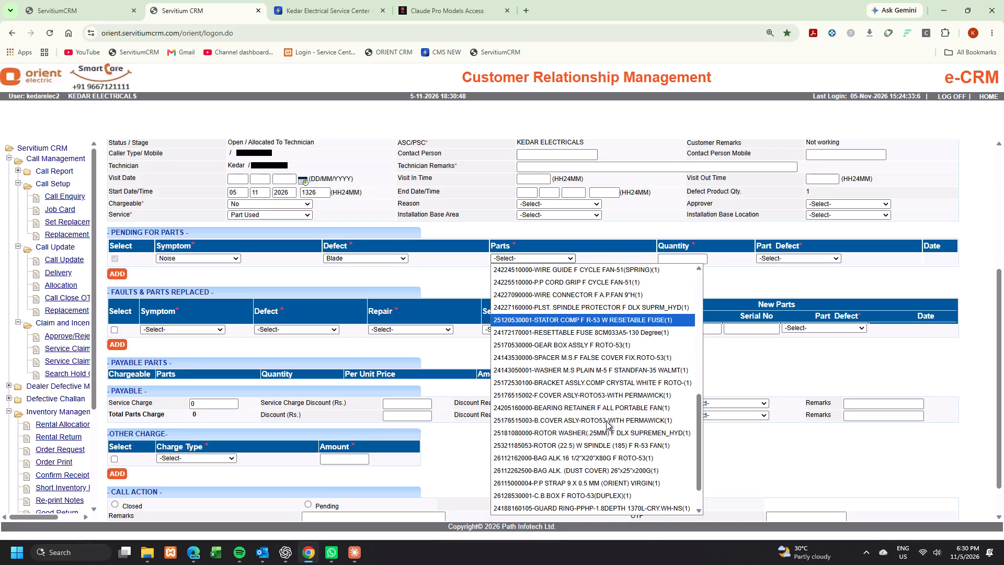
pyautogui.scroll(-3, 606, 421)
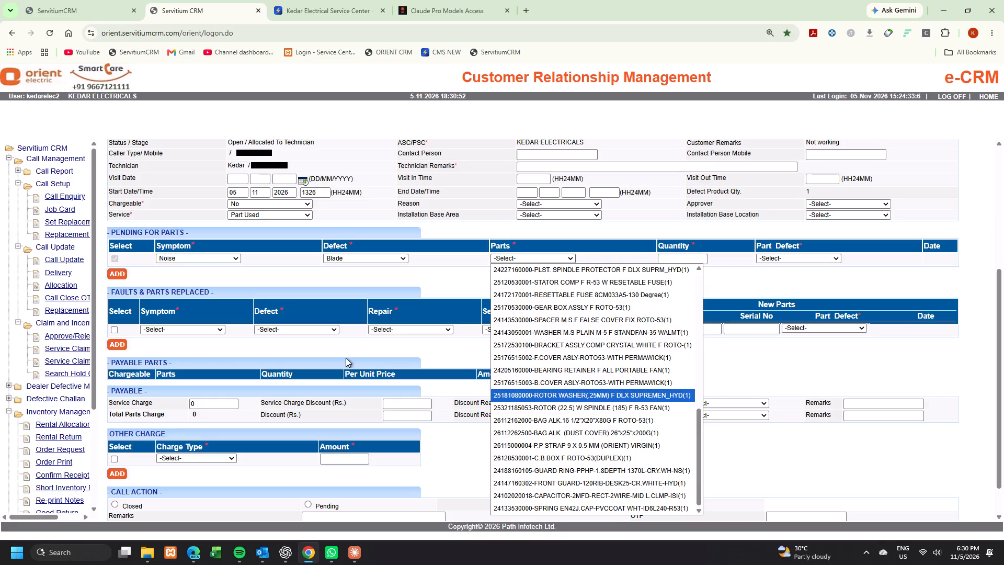
# Open the inventory's rental allocation and show all spare stock records for technician Kedar.
pyautogui.click(71, 423)
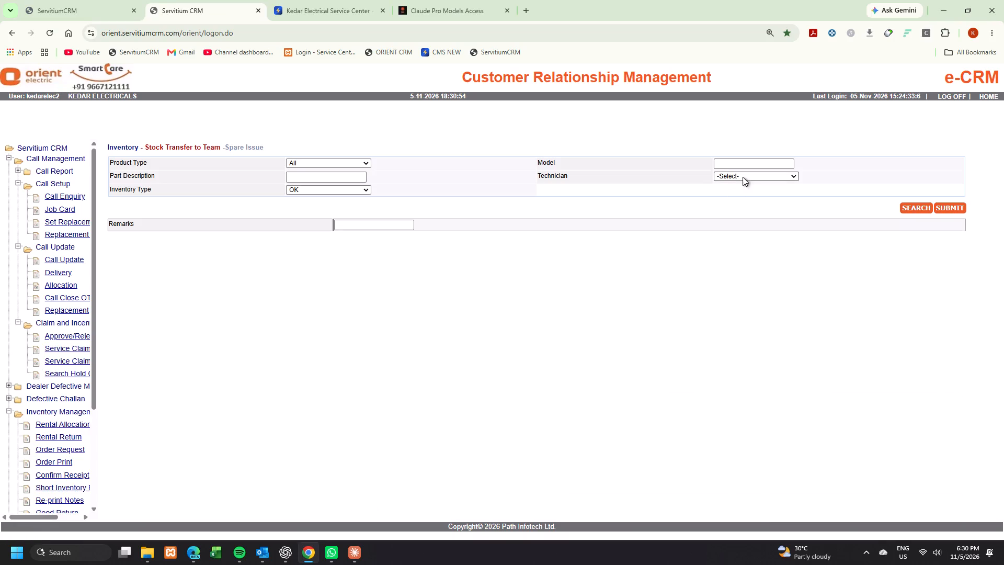
pyautogui.click(743, 177)
pyautogui.click(747, 212)
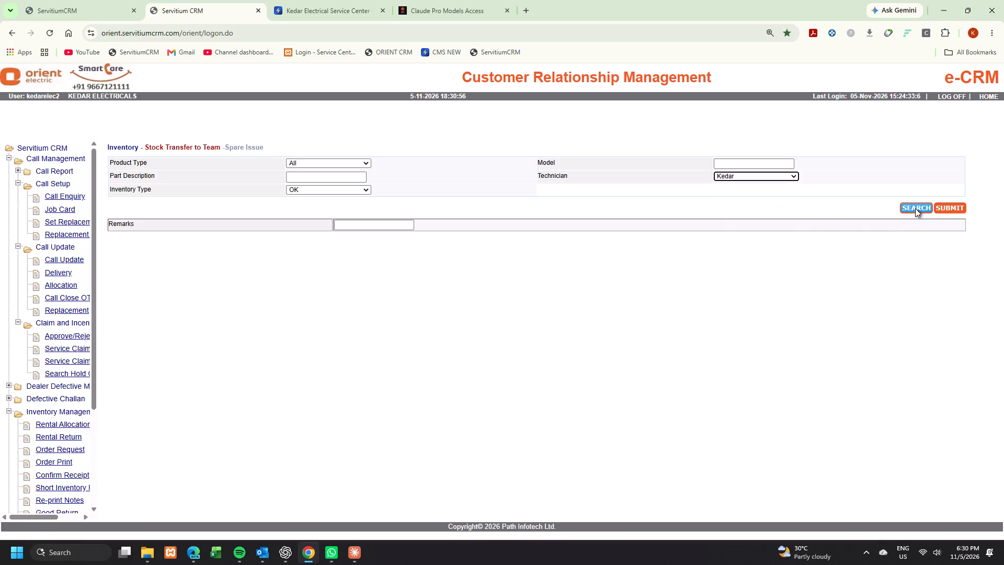
pyautogui.click(915, 208)
pyautogui.click(936, 248)
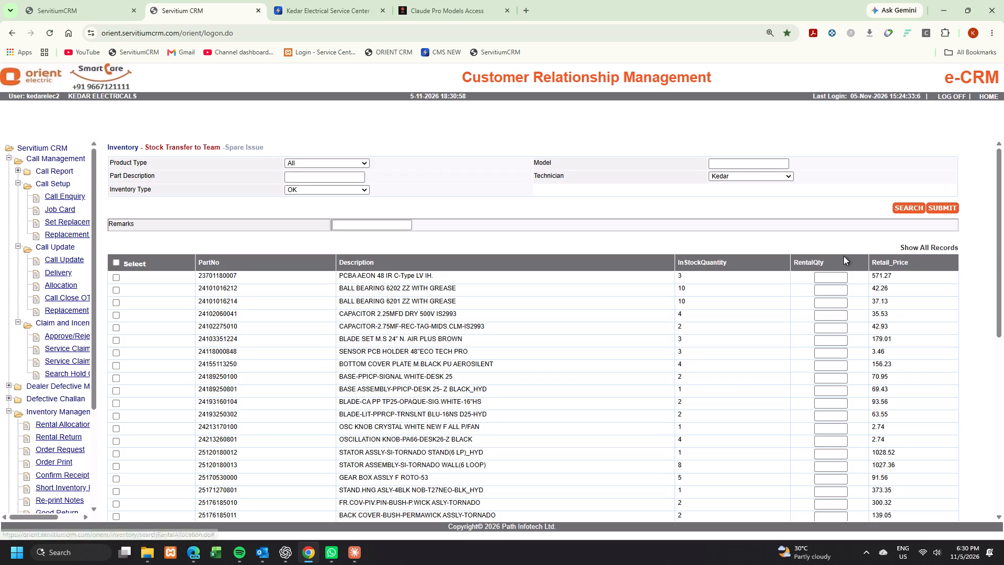
# Find the ROTO part in the stock list and issue 1 GEAR BOX ASSLY F ROTO-53 to the technician.
pyautogui.hotkey('ctrl', 'f')
pyautogui.hotkey('ctrl', 'g')
pyautogui.press('BackSpace')
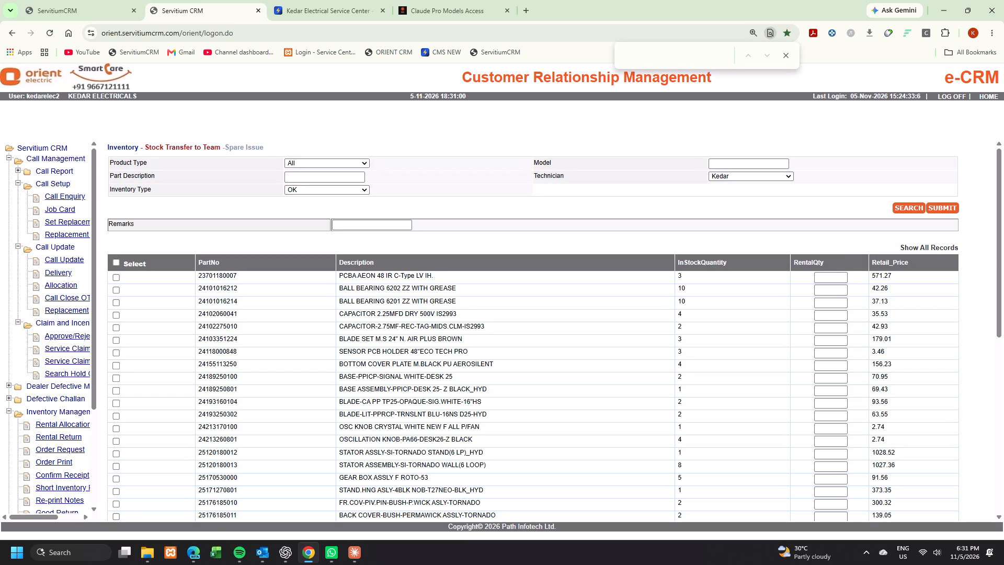
pyautogui.write('ROTO')
pyautogui.click(116, 479)
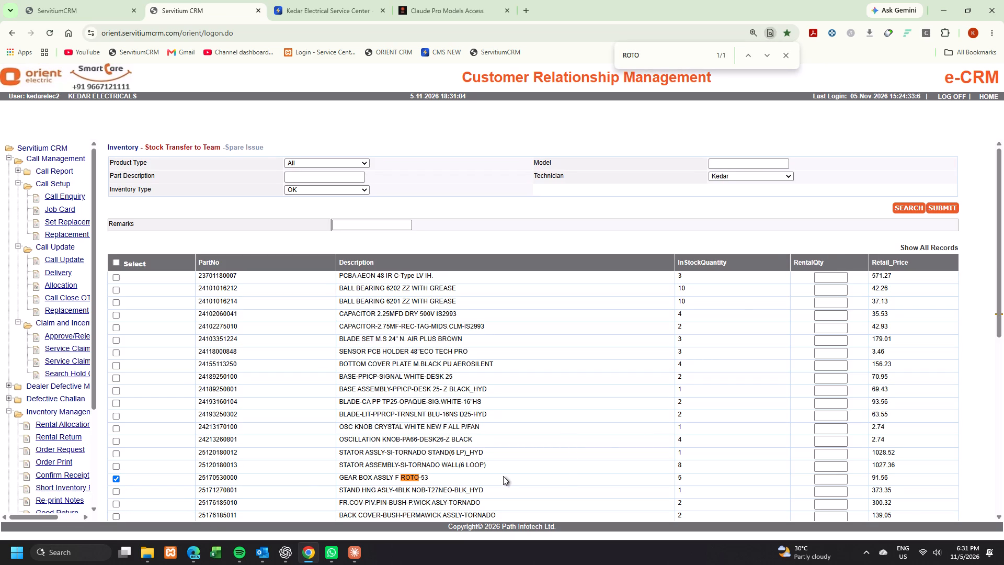
pyautogui.click(826, 479)
pyautogui.press('1')
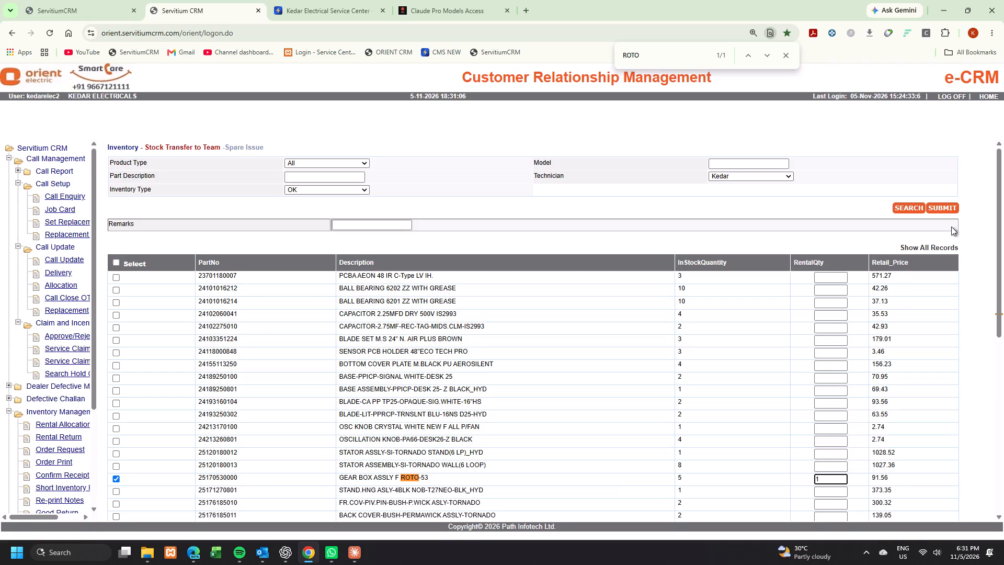
pyautogui.click(942, 205)
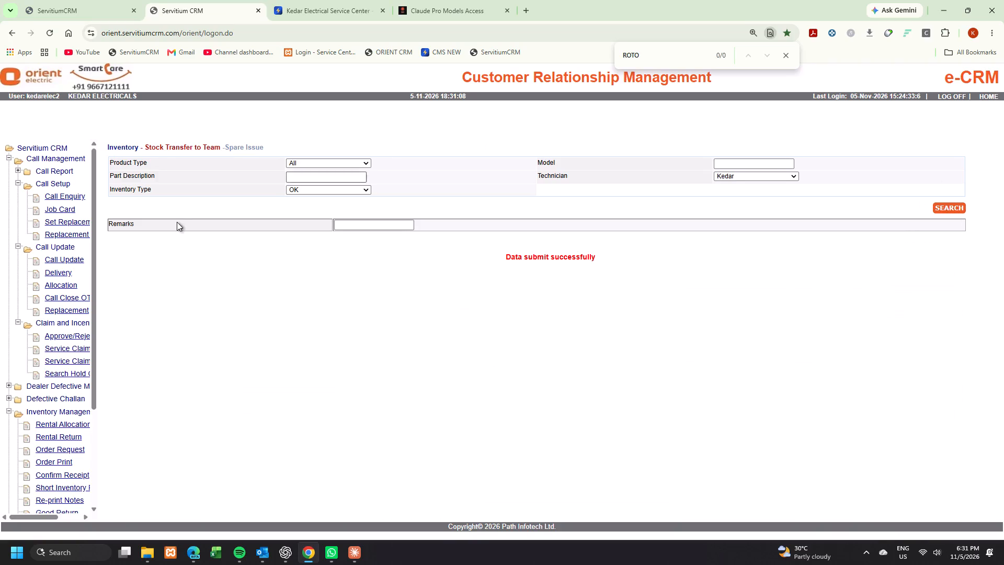
pyautogui.click(74, 254)
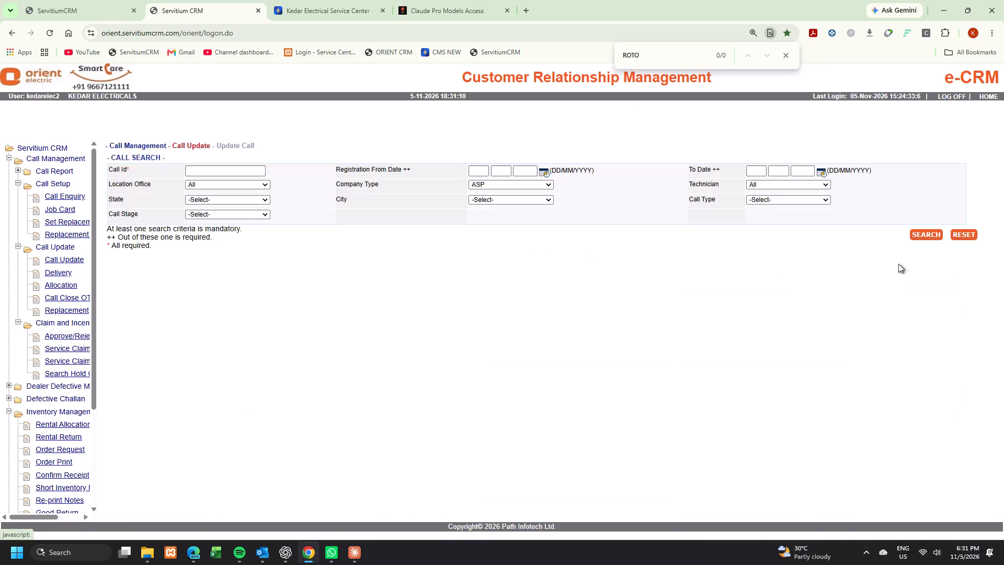
pyautogui.click(934, 233)
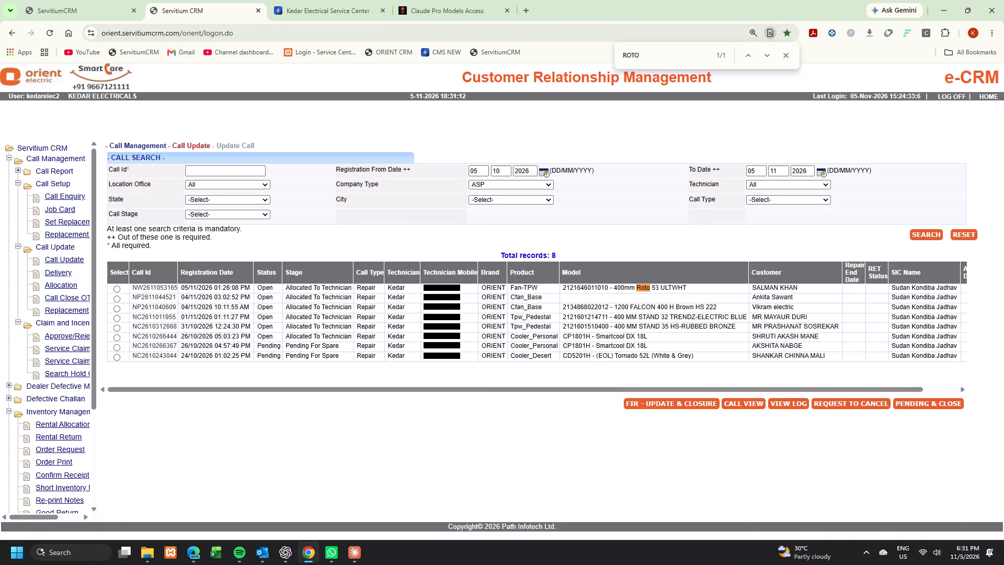
pyautogui.click(118, 291)
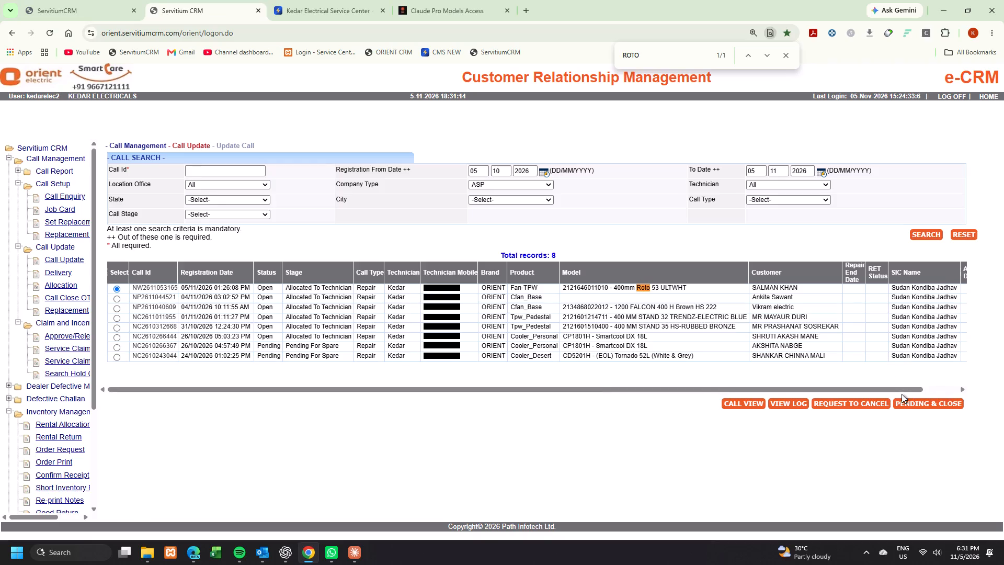
pyautogui.click(911, 408)
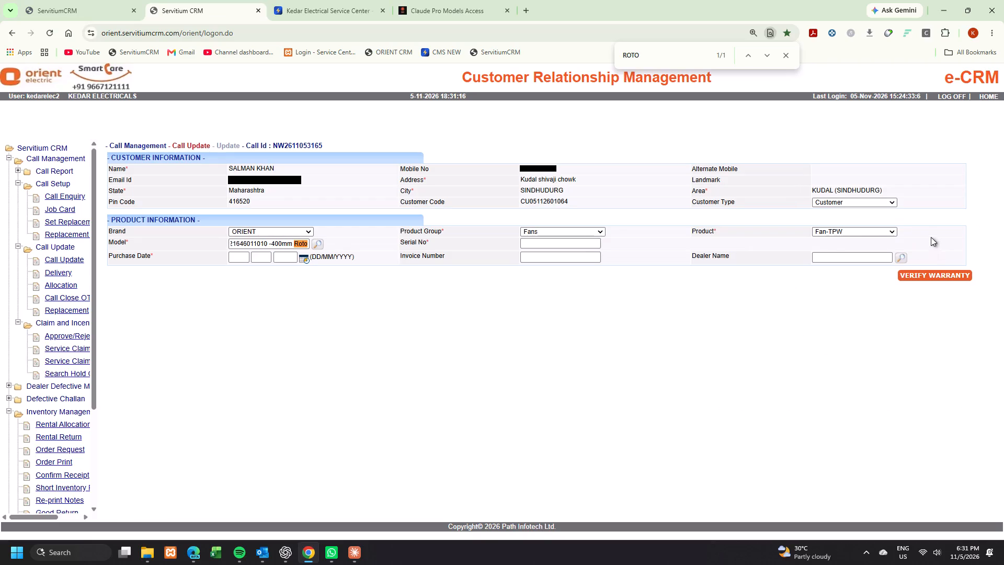
pyautogui.click(866, 233)
pyautogui.click(851, 243)
pyautogui.click(314, 244)
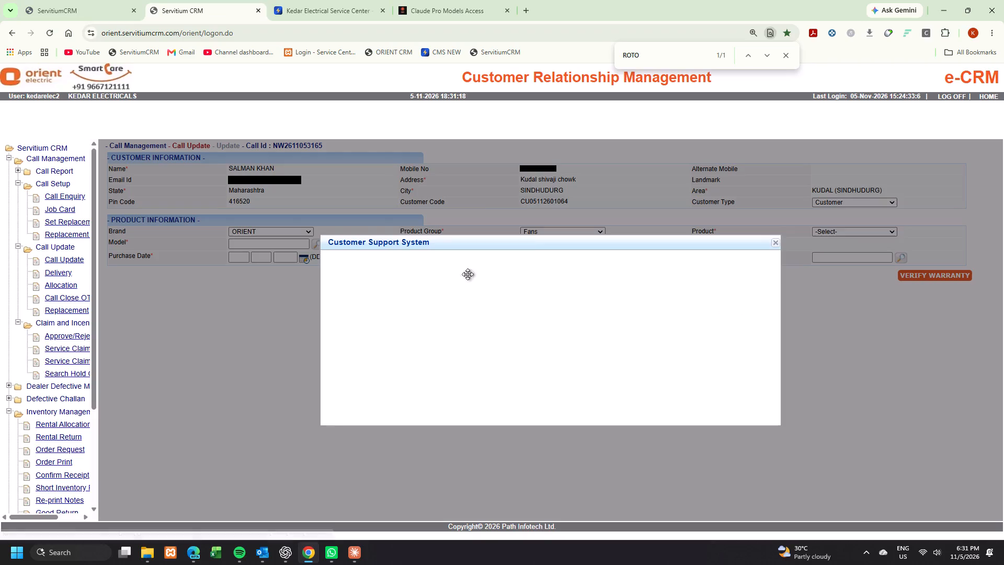
pyautogui.click(606, 280)
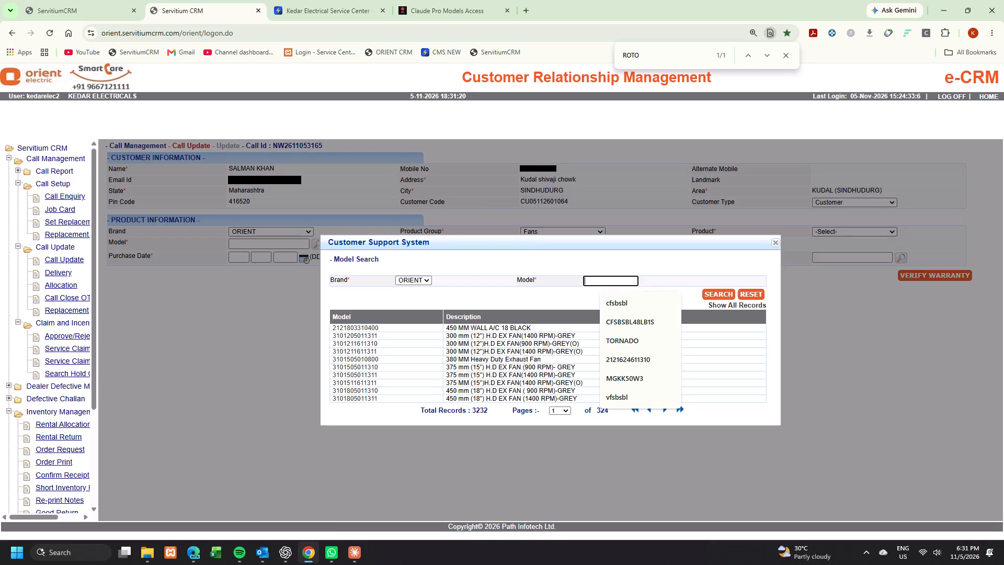
pyautogui.write('ROTO')
pyautogui.click(713, 291)
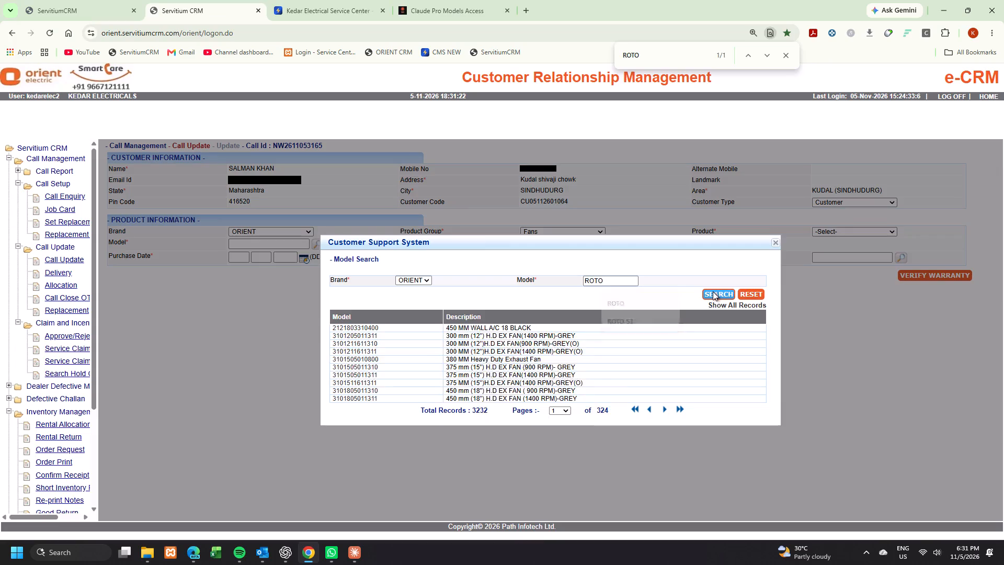
pyautogui.click(741, 306)
pyautogui.scroll(-5, 508, 379)
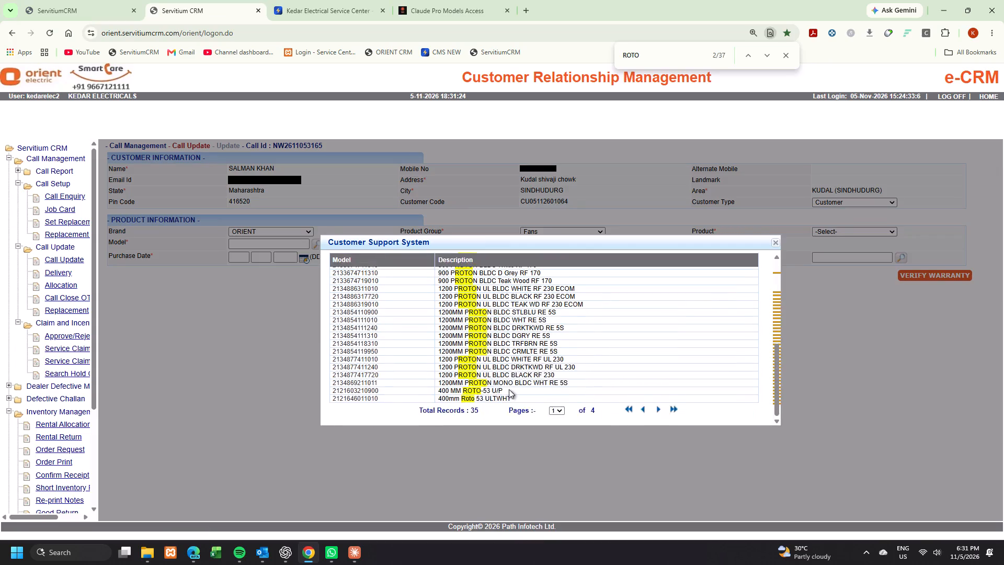
pyautogui.scroll(-1, 509, 389)
pyautogui.scroll(1, 509, 389)
pyautogui.scroll(-2, 509, 389)
pyautogui.click(348, 389)
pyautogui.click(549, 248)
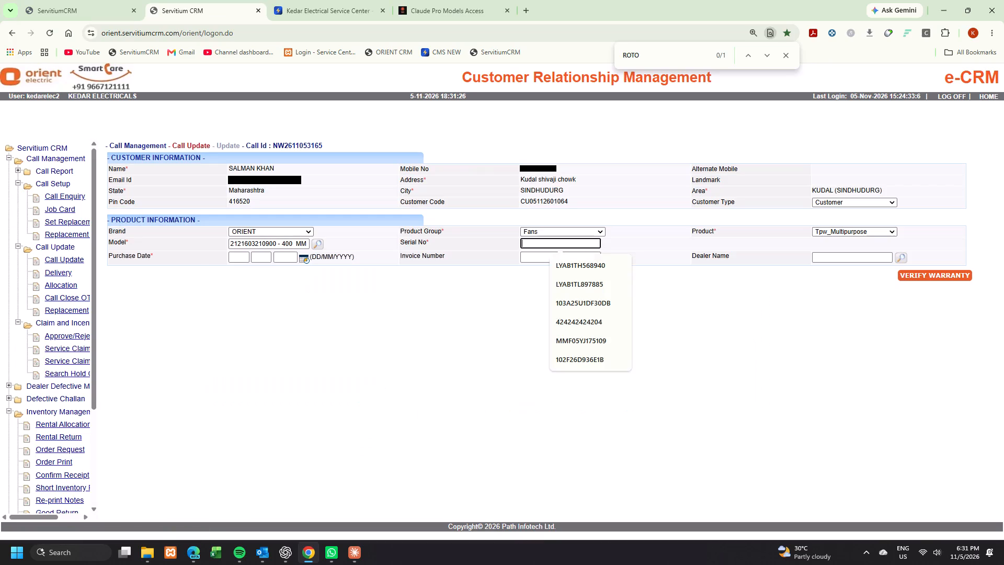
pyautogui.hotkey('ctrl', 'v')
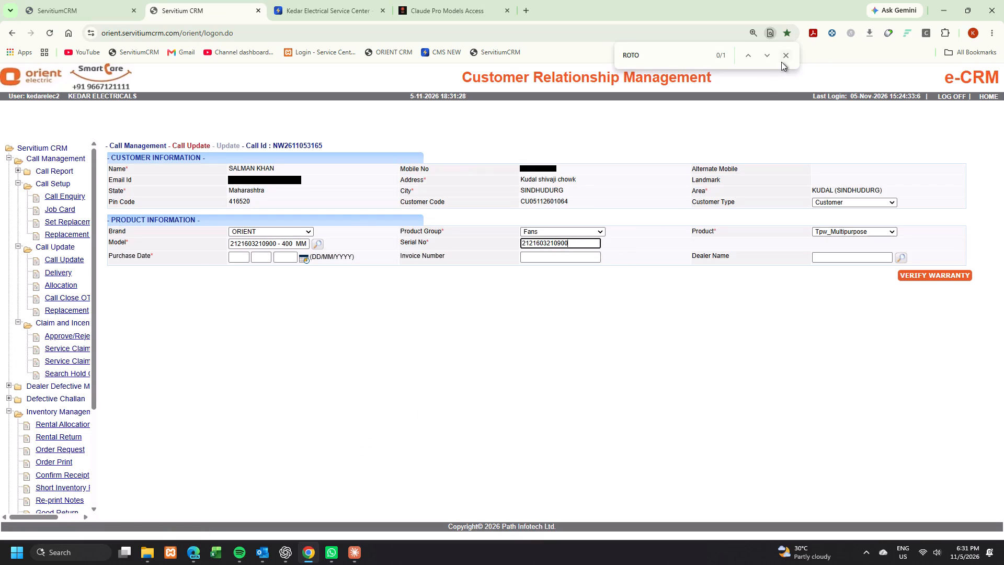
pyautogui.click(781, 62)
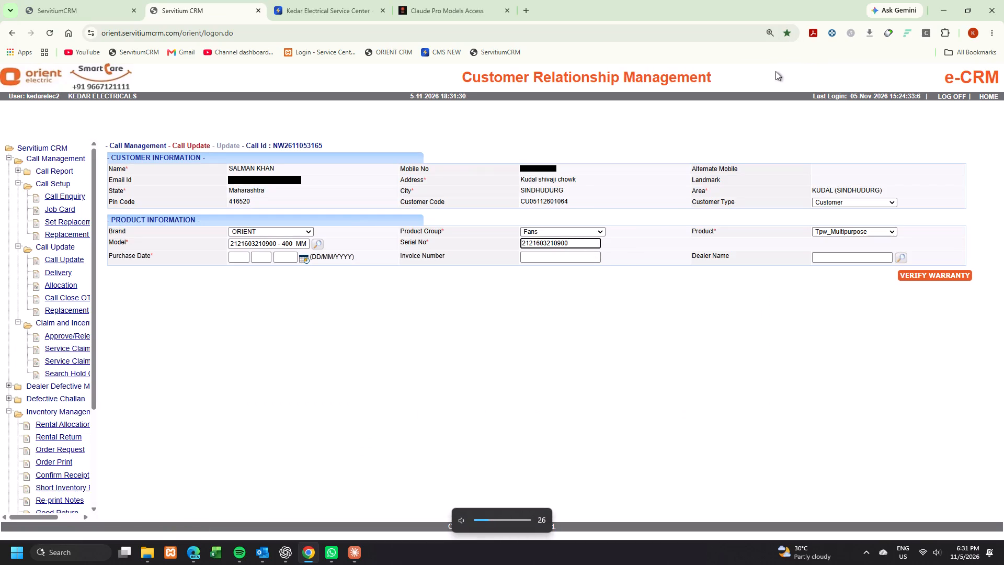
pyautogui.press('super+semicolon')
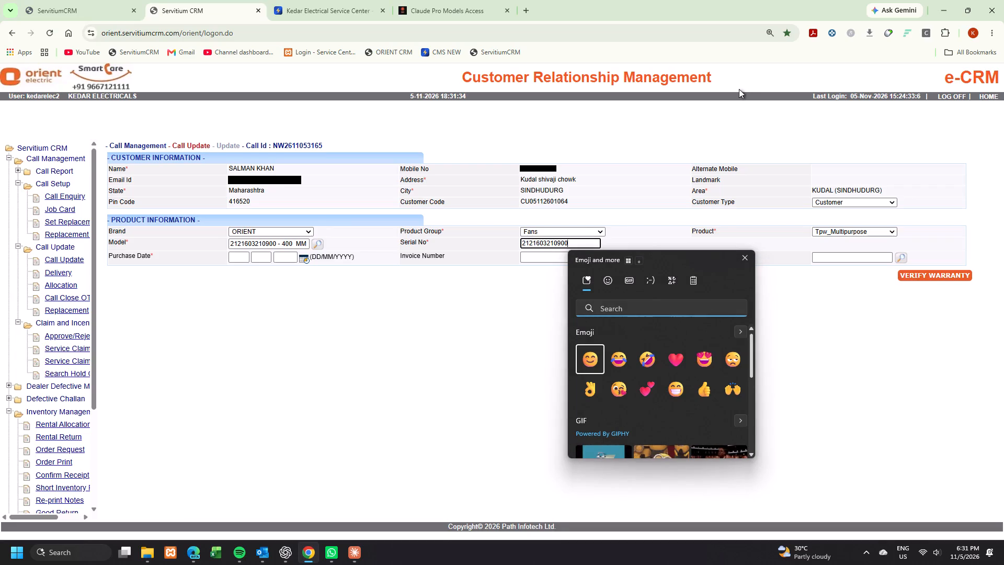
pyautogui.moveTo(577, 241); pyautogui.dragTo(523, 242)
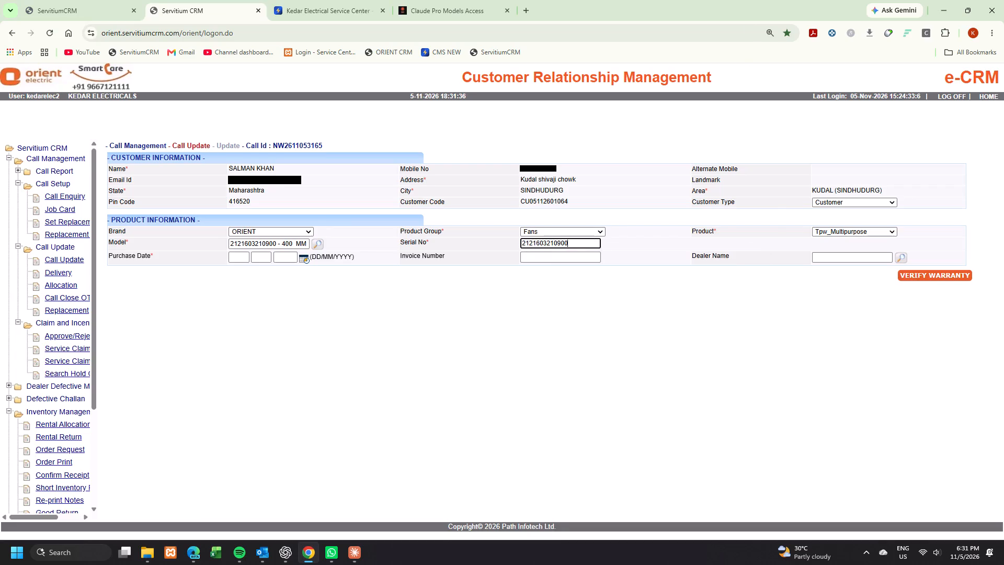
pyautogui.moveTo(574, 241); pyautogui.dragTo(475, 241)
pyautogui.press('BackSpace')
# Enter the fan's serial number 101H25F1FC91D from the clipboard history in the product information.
pyautogui.press('super+semicolon')
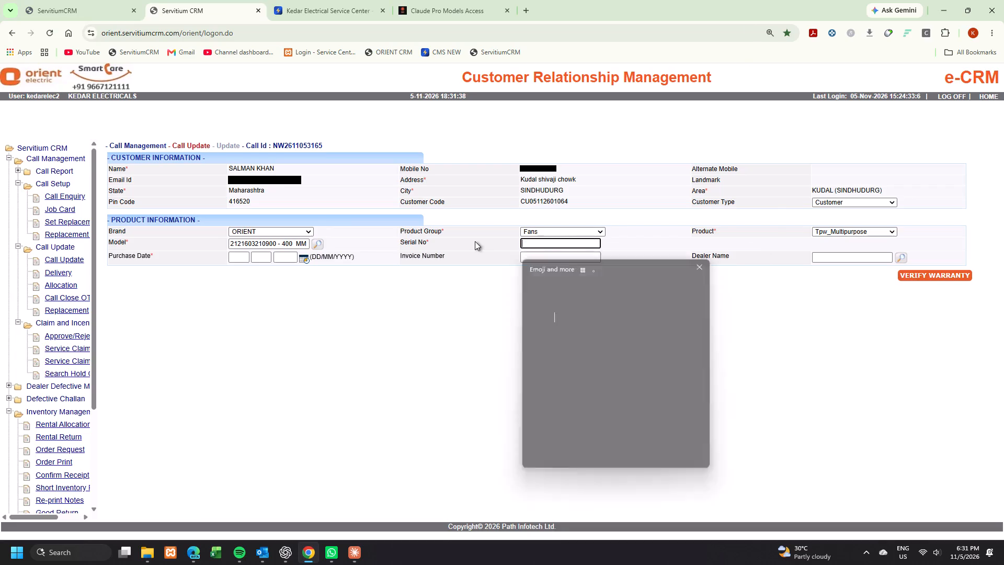
pyautogui.click(645, 280)
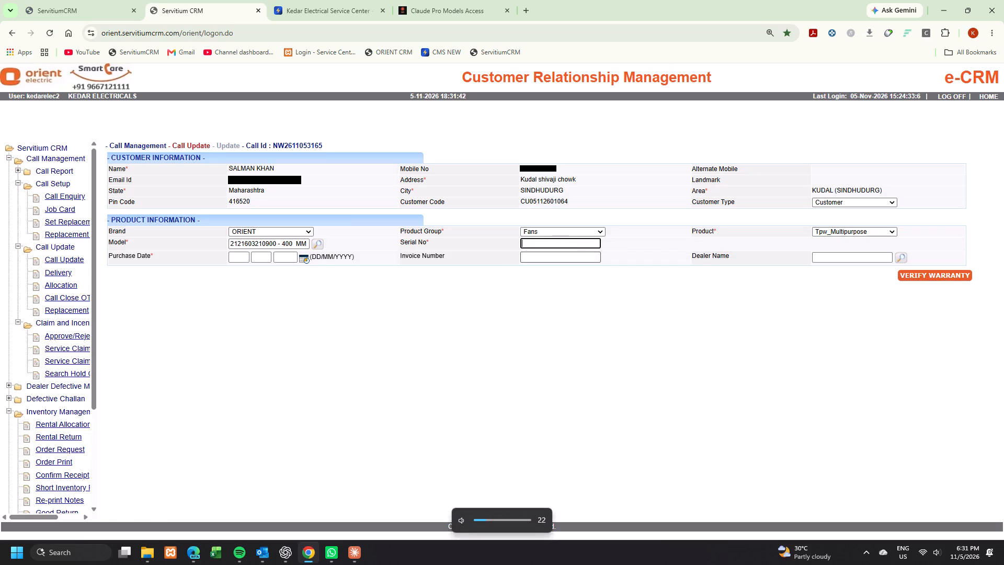
pyautogui.press('super+semicolon')
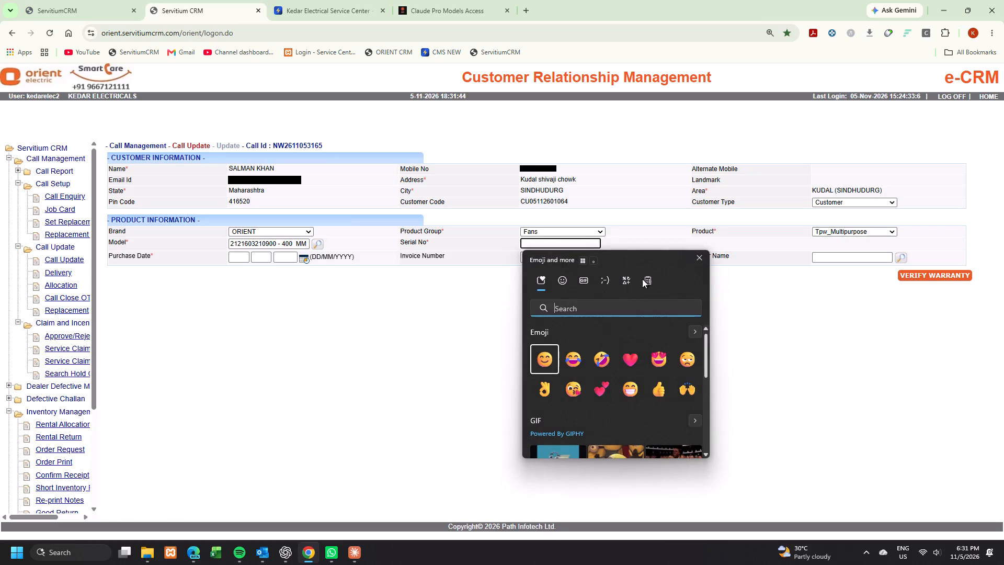
pyautogui.click(642, 279)
pyautogui.click(600, 372)
pyautogui.hotkey('ctrl', 'v')
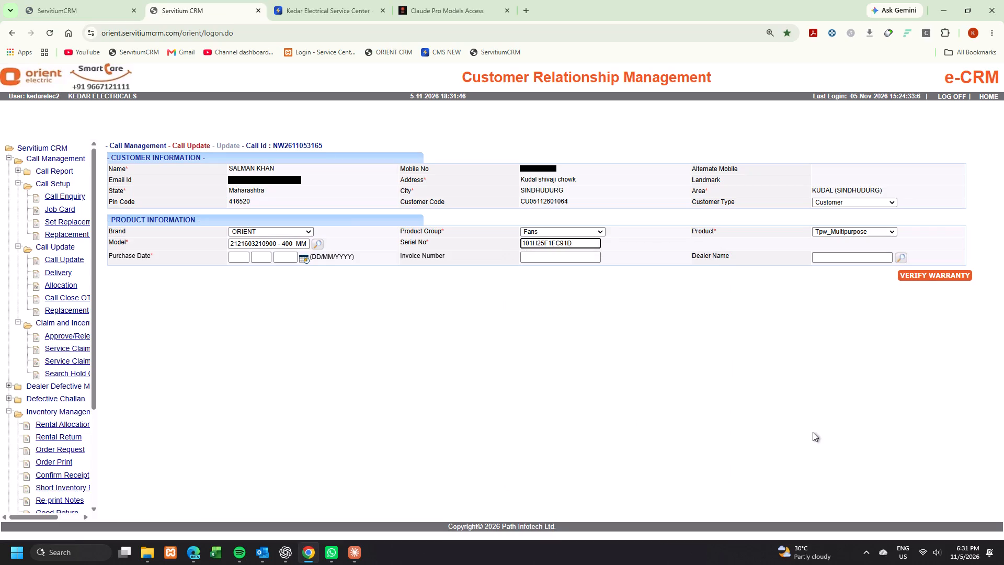
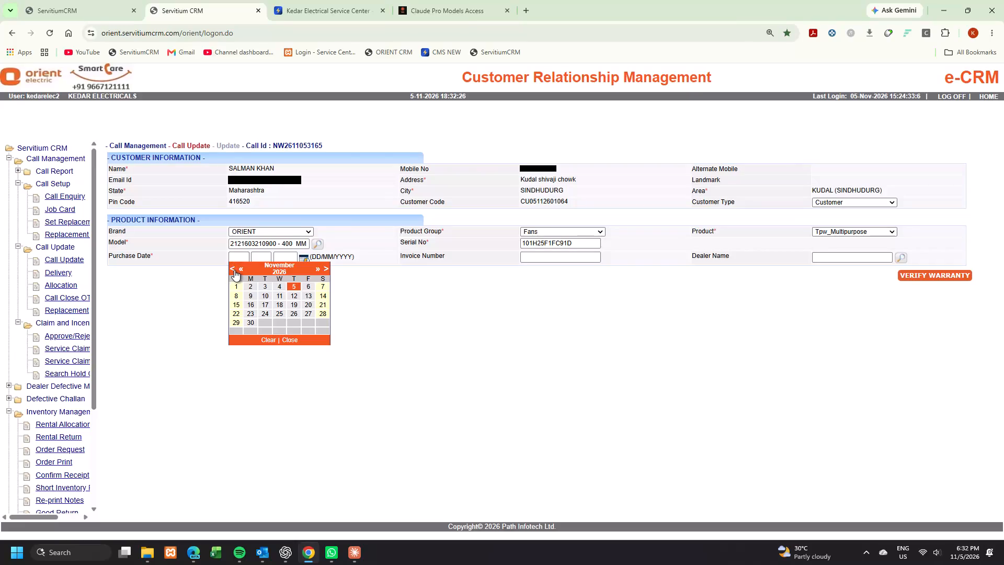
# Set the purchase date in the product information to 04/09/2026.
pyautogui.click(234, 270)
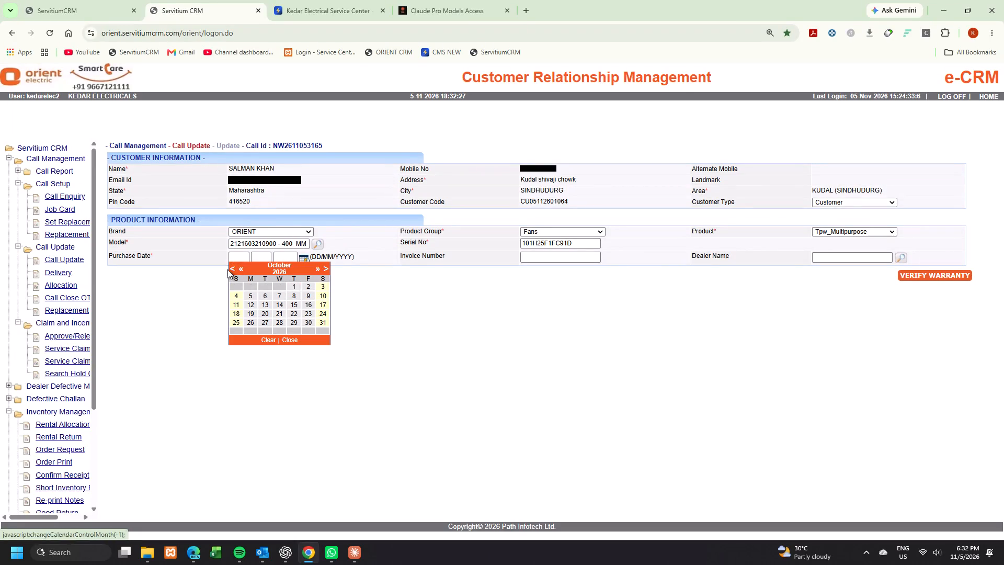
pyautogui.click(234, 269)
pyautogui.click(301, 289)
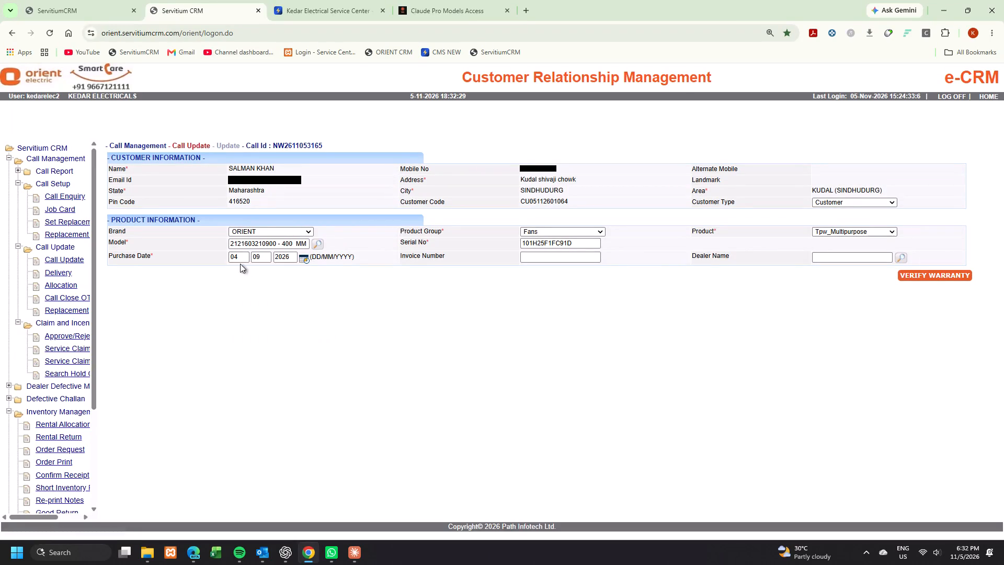
# Set the purchase date to 03/09/2026 and verify the fan's warranty, acknowledging the resulting notice.
pyautogui.click(302, 257)
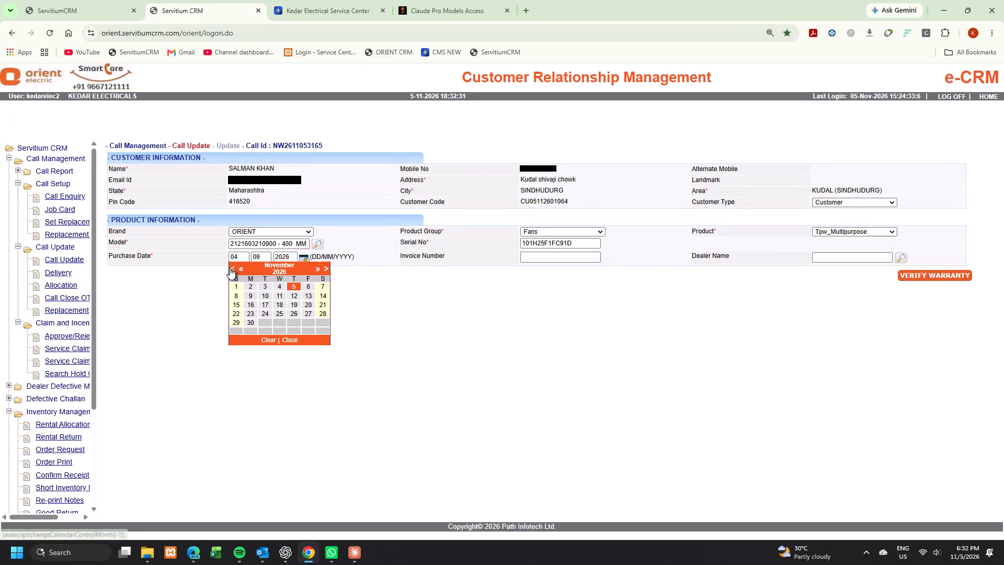
pyautogui.doubleClick(230, 268)
pyautogui.click(299, 288)
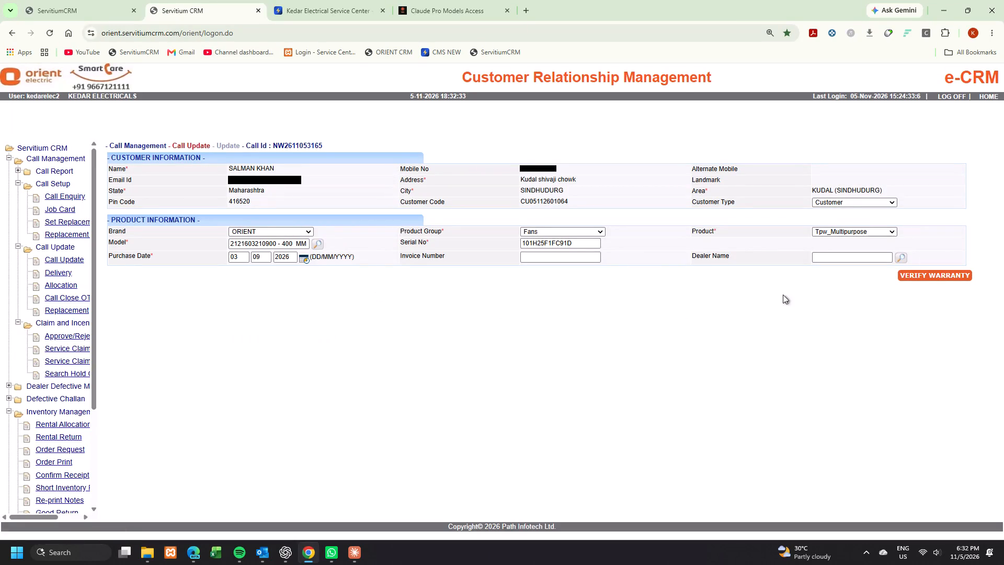
pyautogui.click(927, 278)
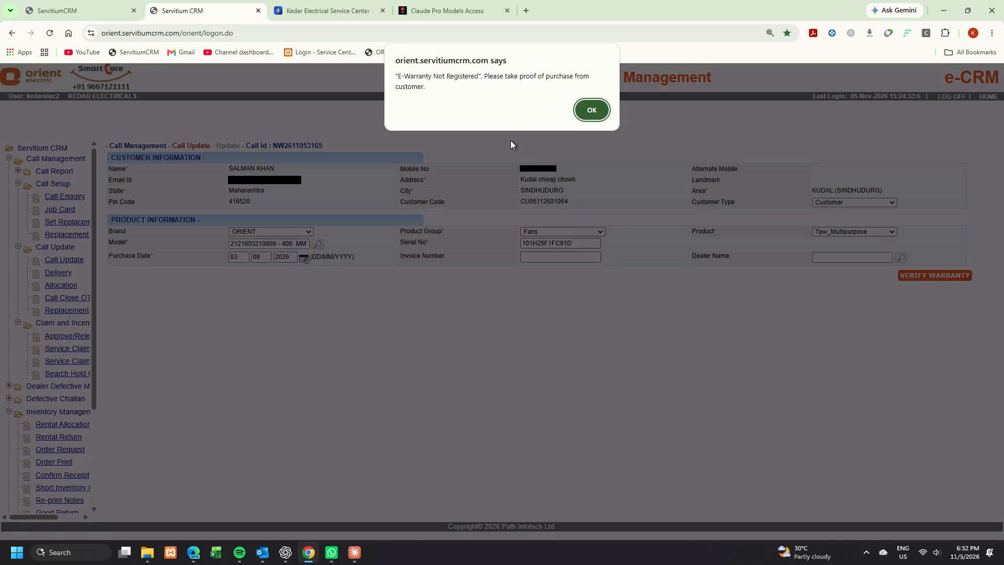
pyautogui.click(582, 117)
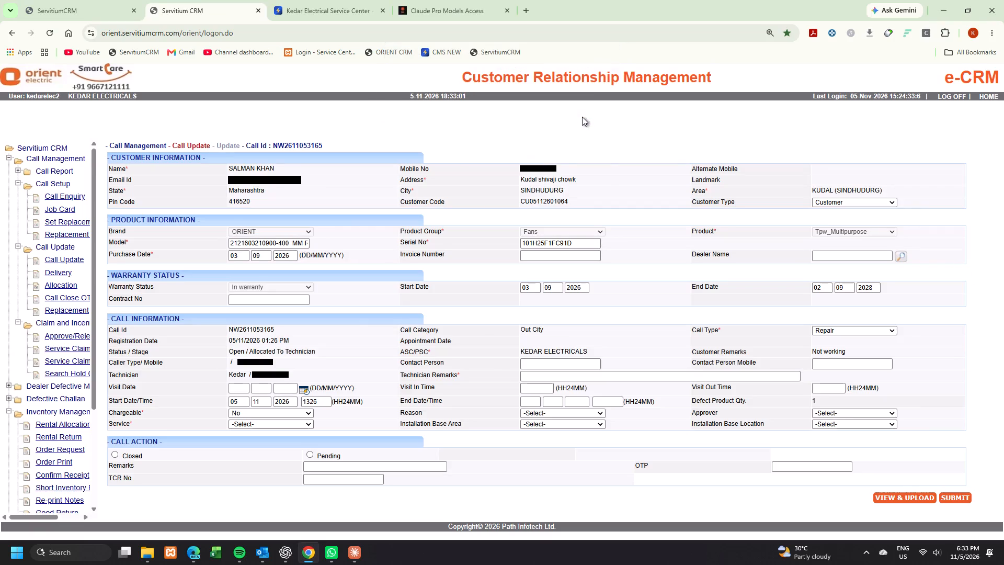
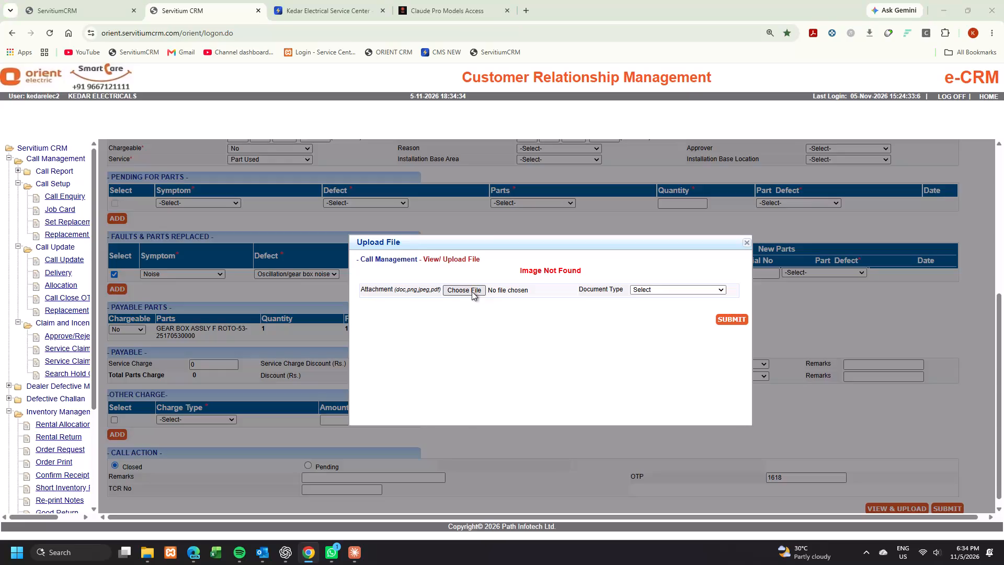
pyautogui.rightClick(173, 201)
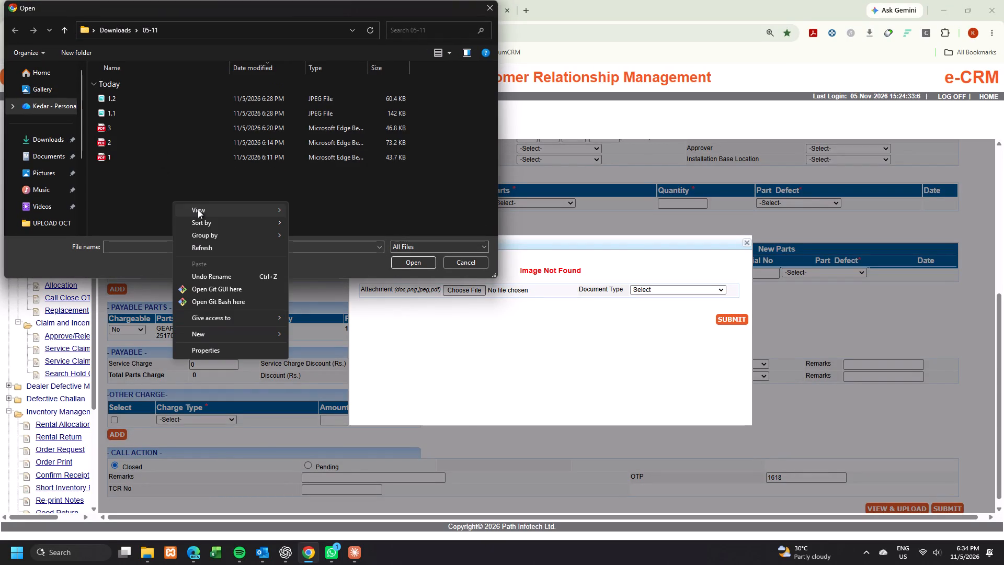
pyautogui.click(334, 221)
pyautogui.click(123, 120)
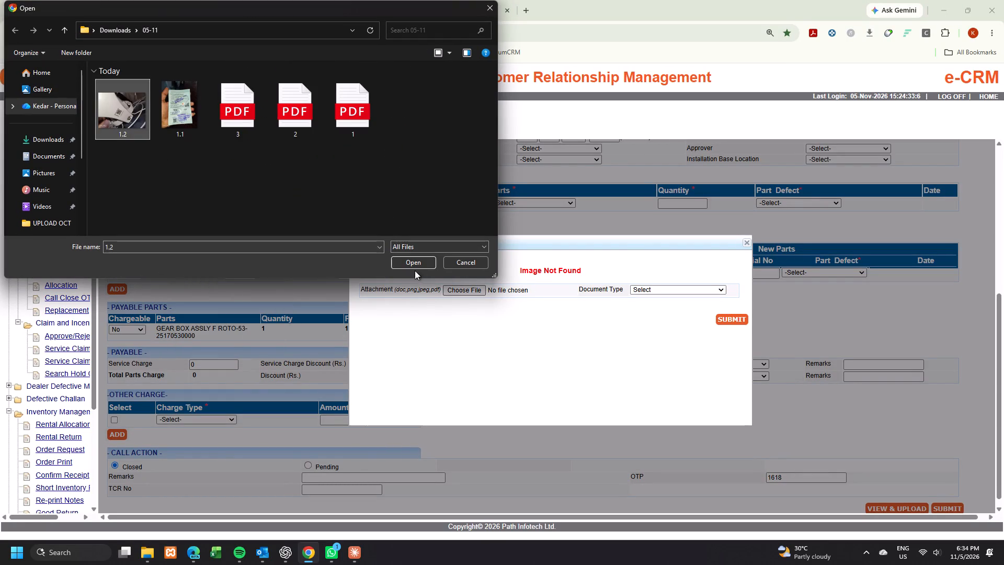
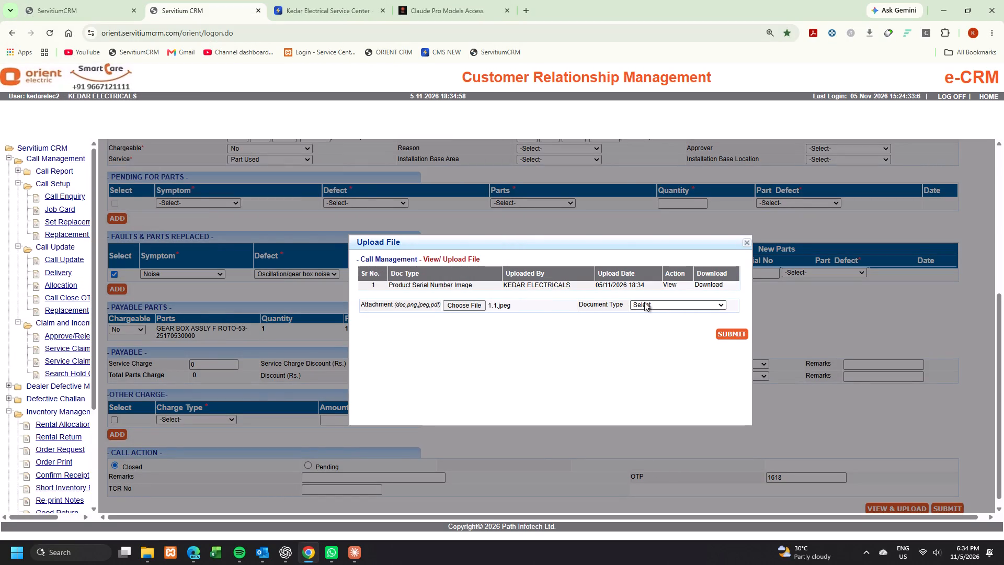
pyautogui.click(644, 302)
pyautogui.click(671, 369)
pyautogui.click(481, 306)
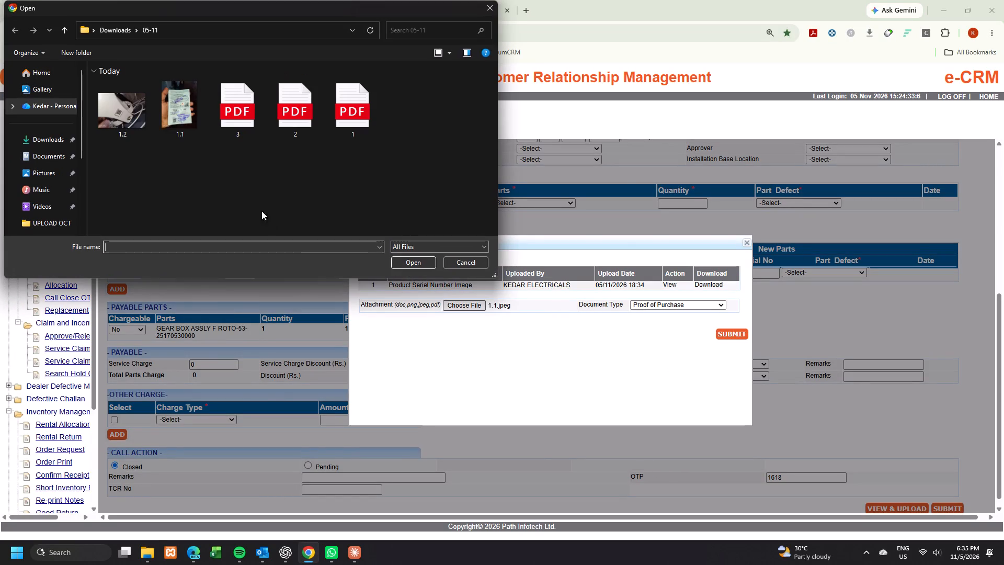
pyautogui.click(177, 120)
pyautogui.click(421, 266)
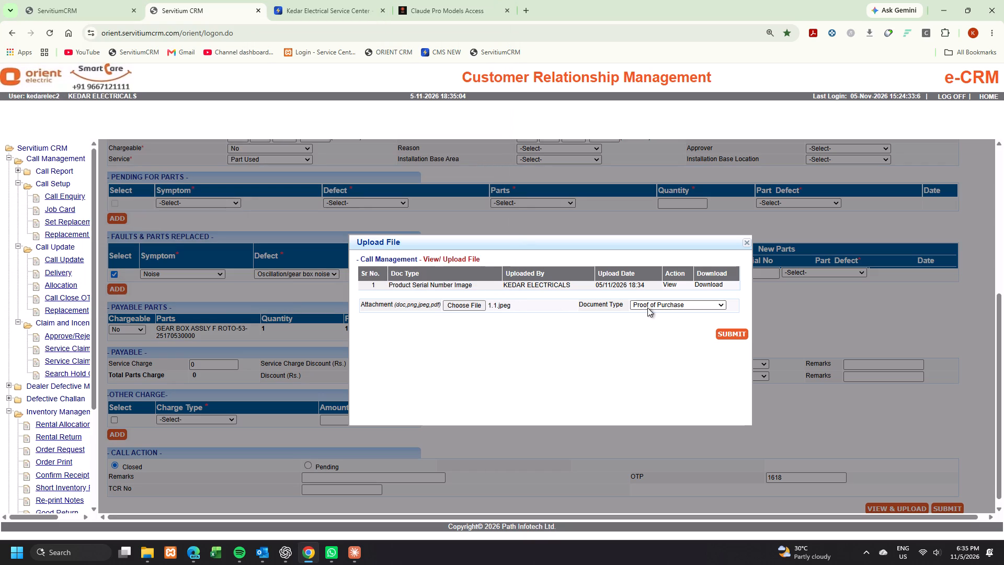
pyautogui.click(724, 335)
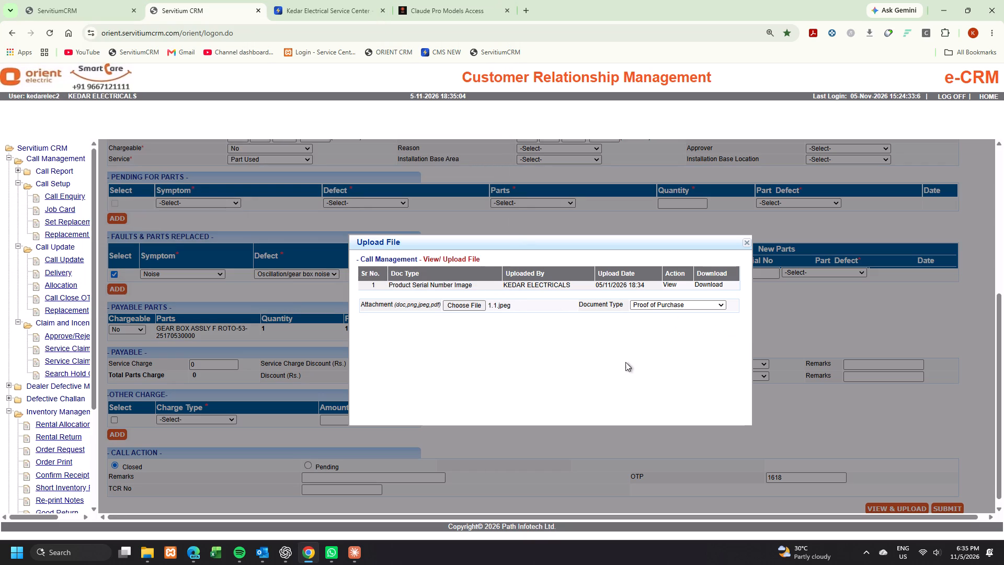
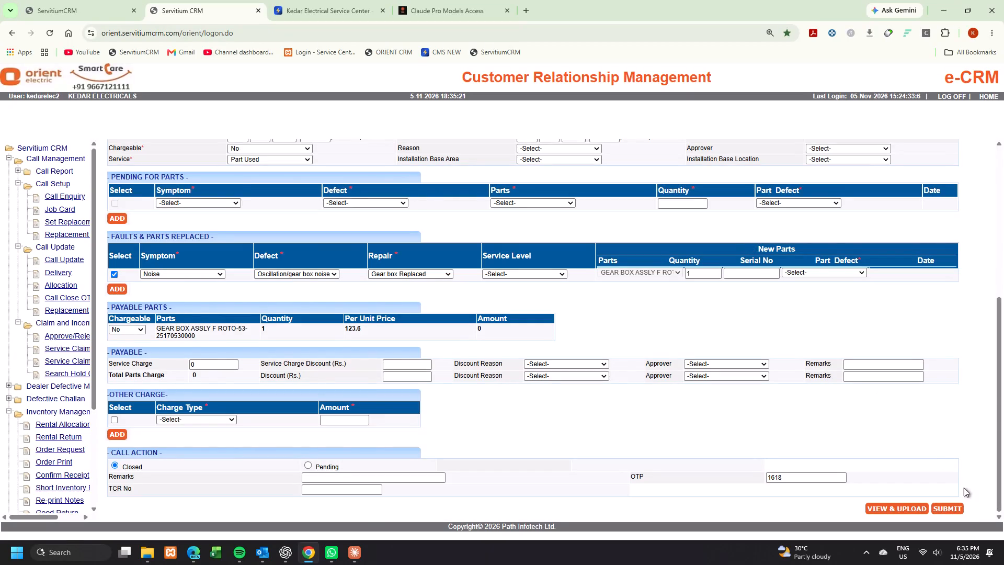
# Submit the call update with the call action Closed, agree to process the call and dismiss the follow-up prompt.
pyautogui.click(944, 506)
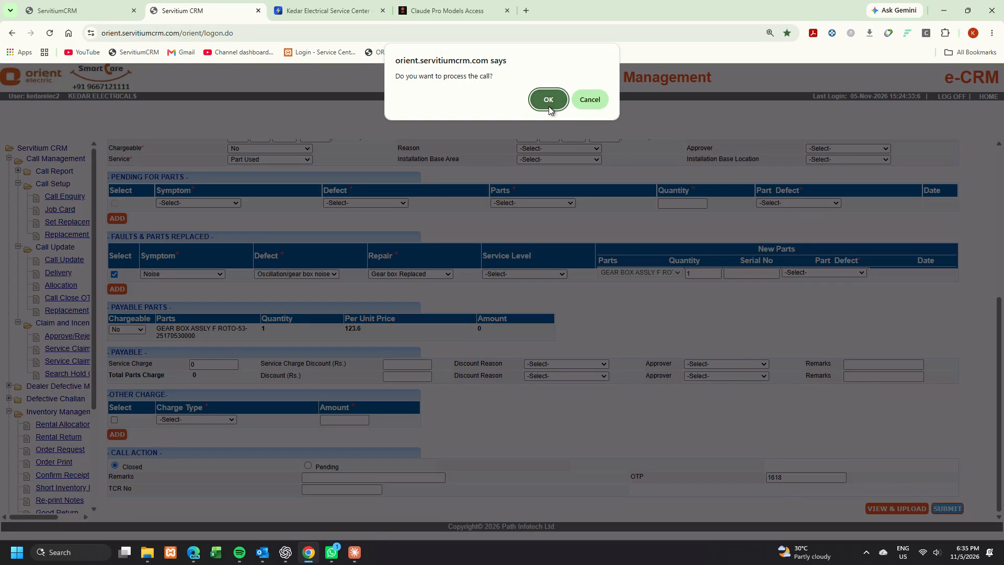
pyautogui.click(549, 106)
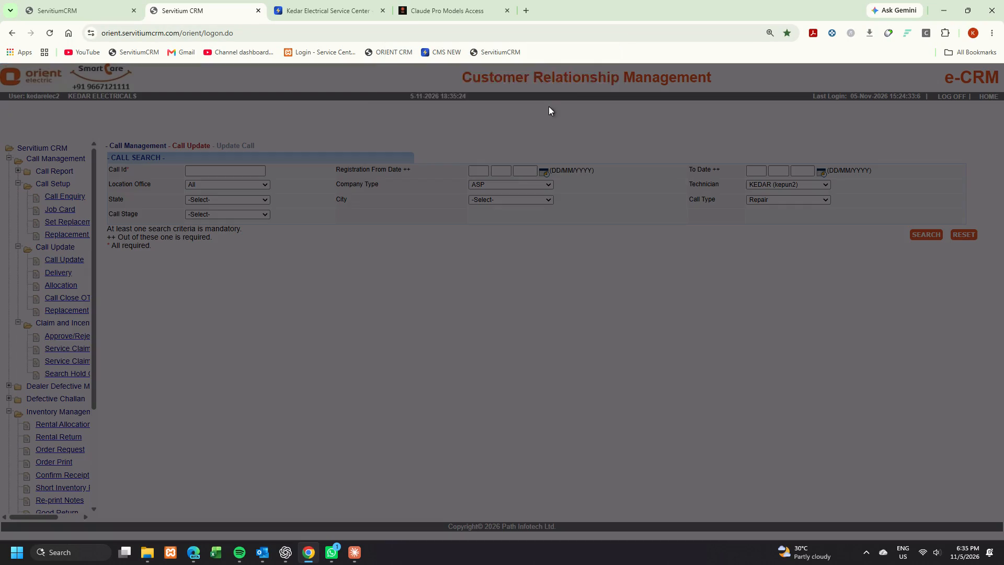
pyautogui.click(586, 101)
# Run the call search on the Call Update page to list the calls still awaiting an update.
pyautogui.click(929, 239)
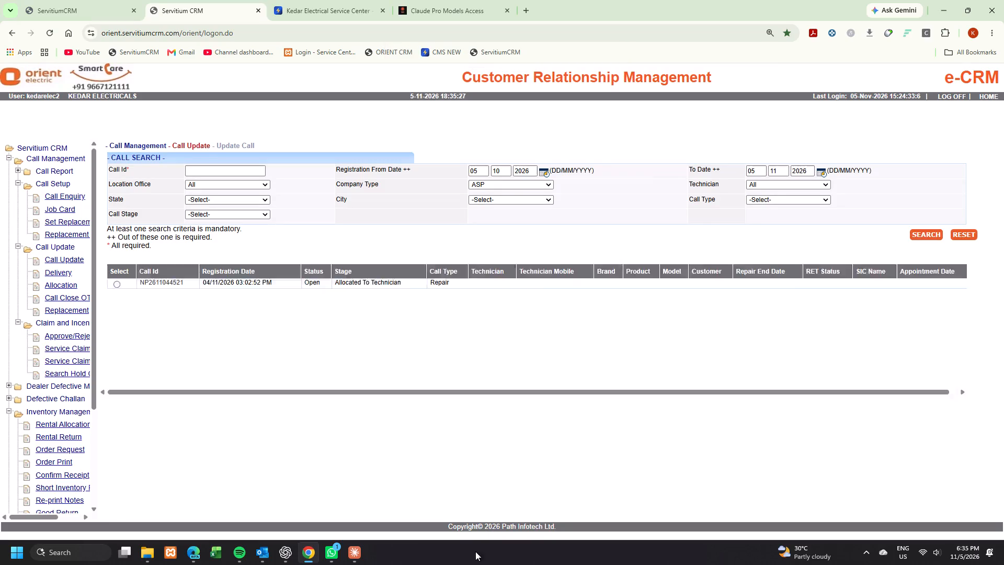
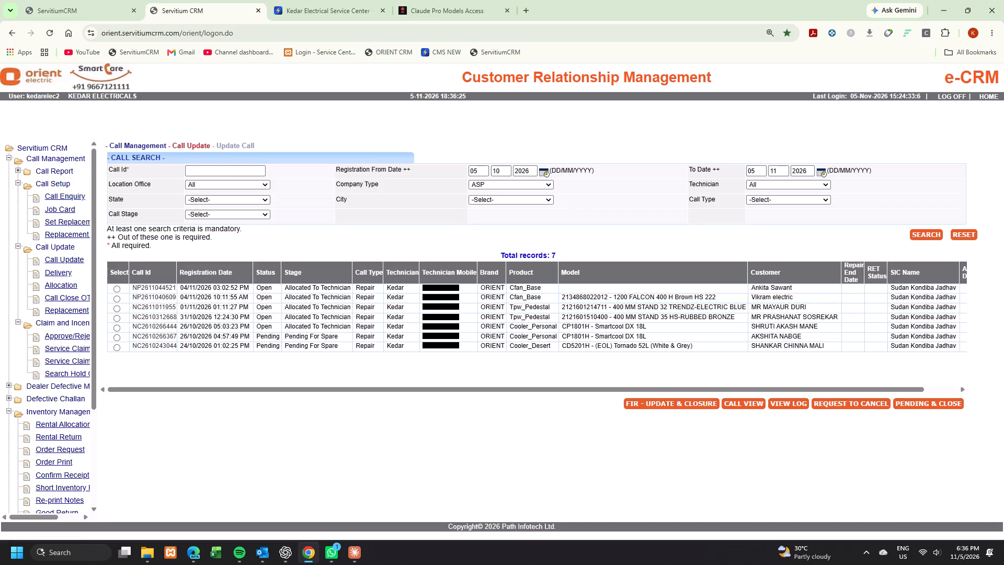
# Switch to the Kedar Electrical Service Center portal, clear the model code from Universal Part Search and review the listed parts and stock statuses.
pyautogui.click(305, 0)
pyautogui.moveTo(267, 211); pyautogui.dragTo(197, 212)
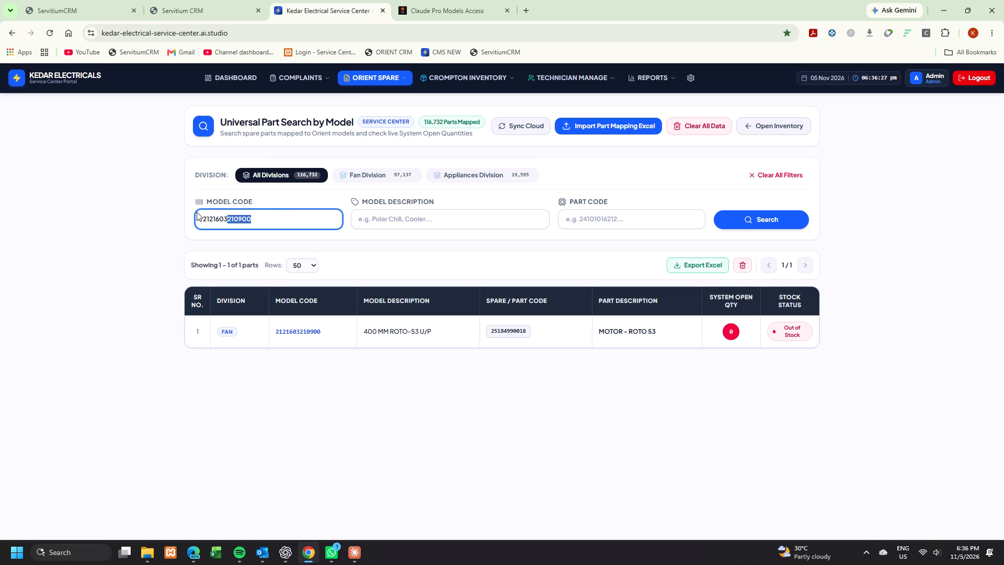
pyautogui.moveTo(197, 212); pyautogui.dragTo(143, 215)
pyautogui.press('BackSpace')
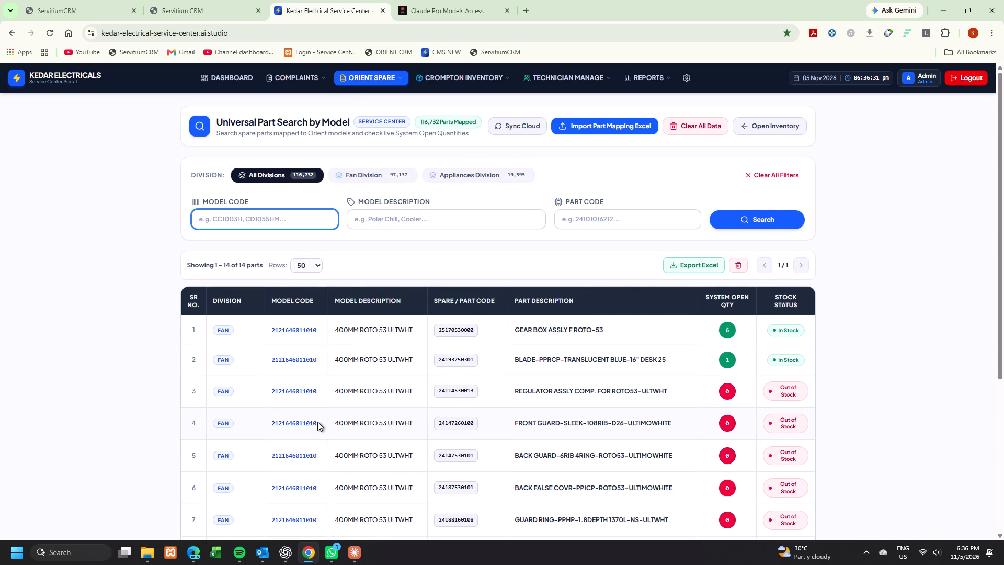
pyautogui.scroll(-9, 272, 463)
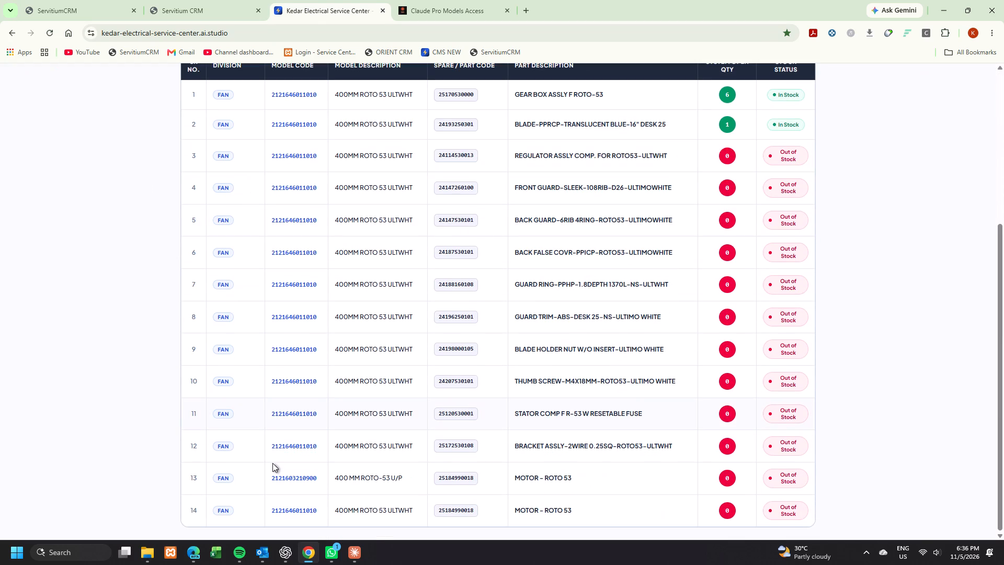
pyautogui.scroll(-3, 272, 463)
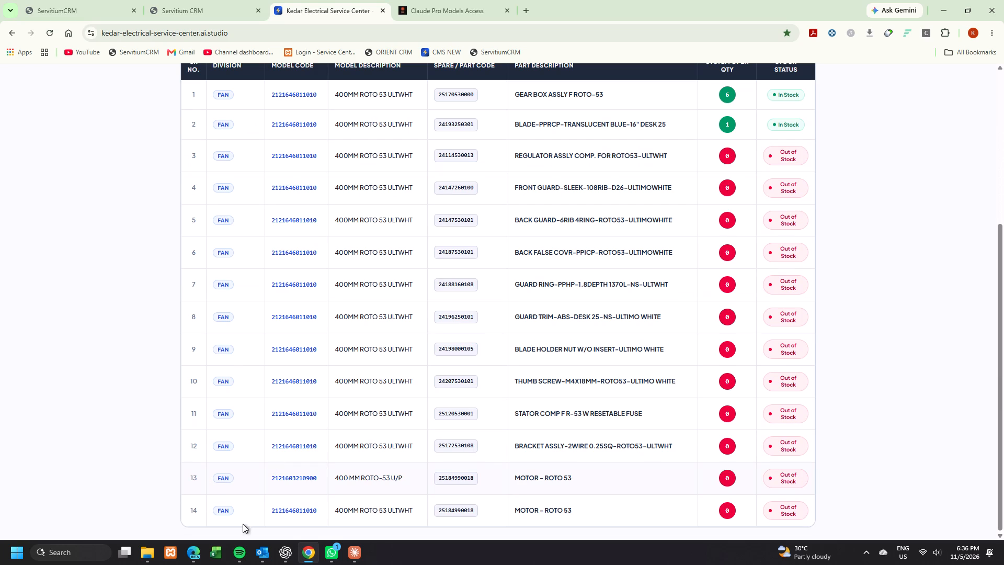
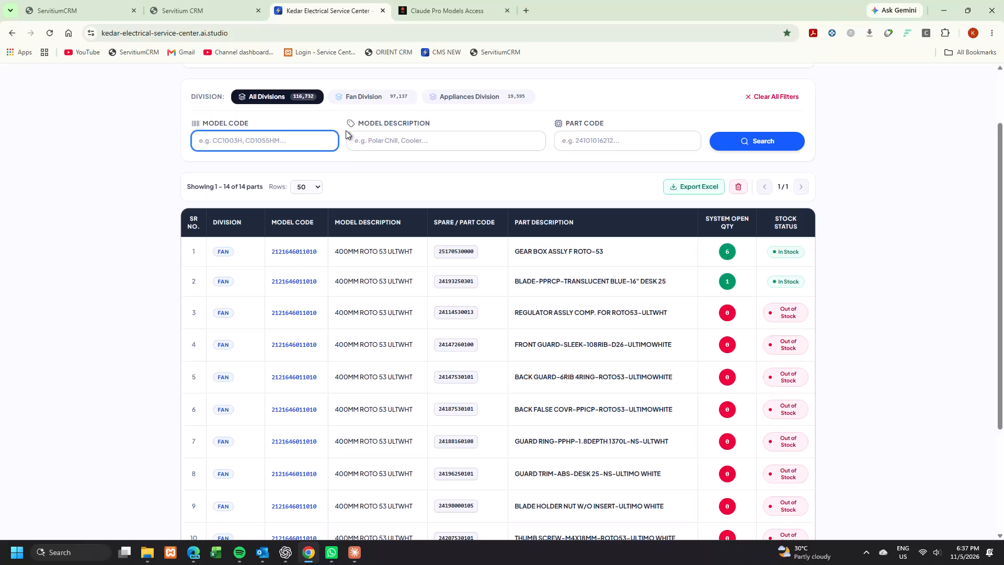
# Enter "aeon" as the model description to look up its spare parts in Universal Part Search.
pyautogui.click(453, 130)
pyautogui.click(386, 148)
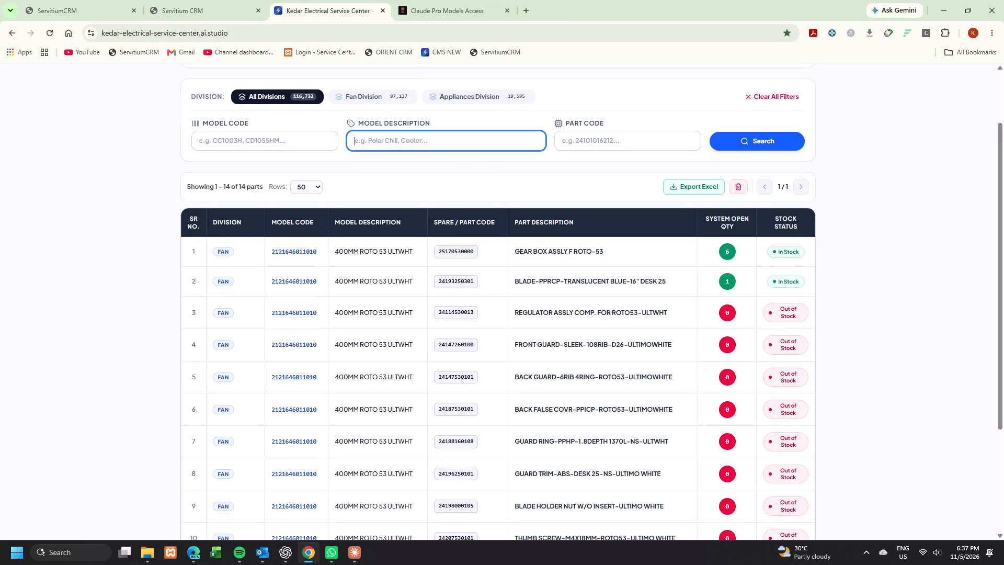
pyautogui.press('a')
pyautogui.press('e')
pyautogui.write('on')
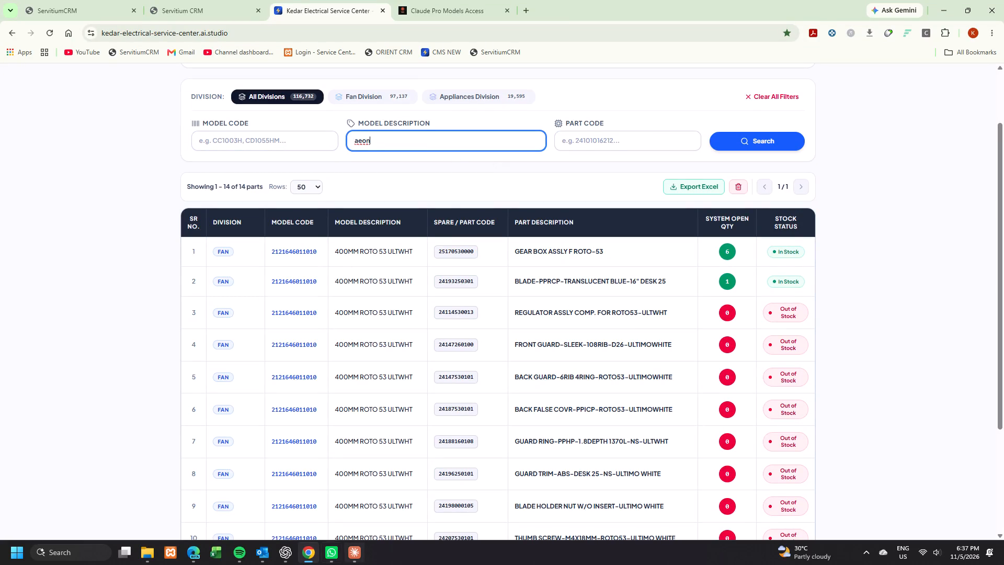
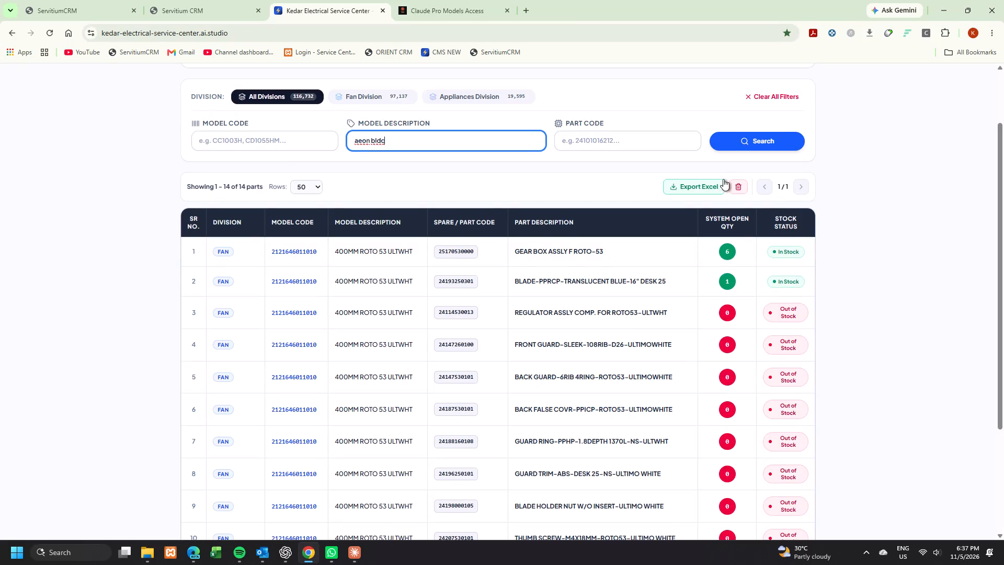
# Search the spare parts for the model description "aeon bldc" and look through the matching parts.
pyautogui.click(755, 139)
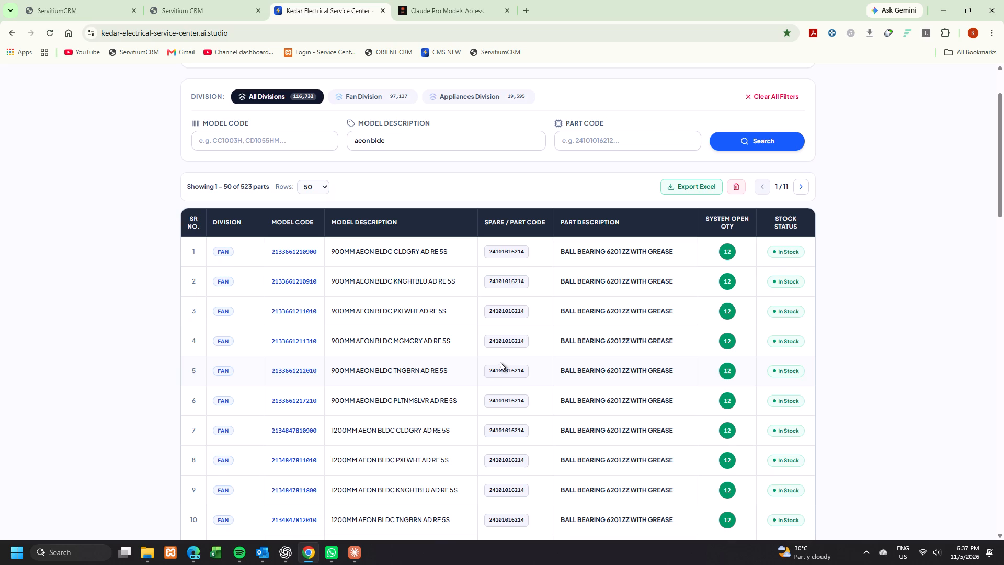
pyautogui.scroll(-4, 447, 406)
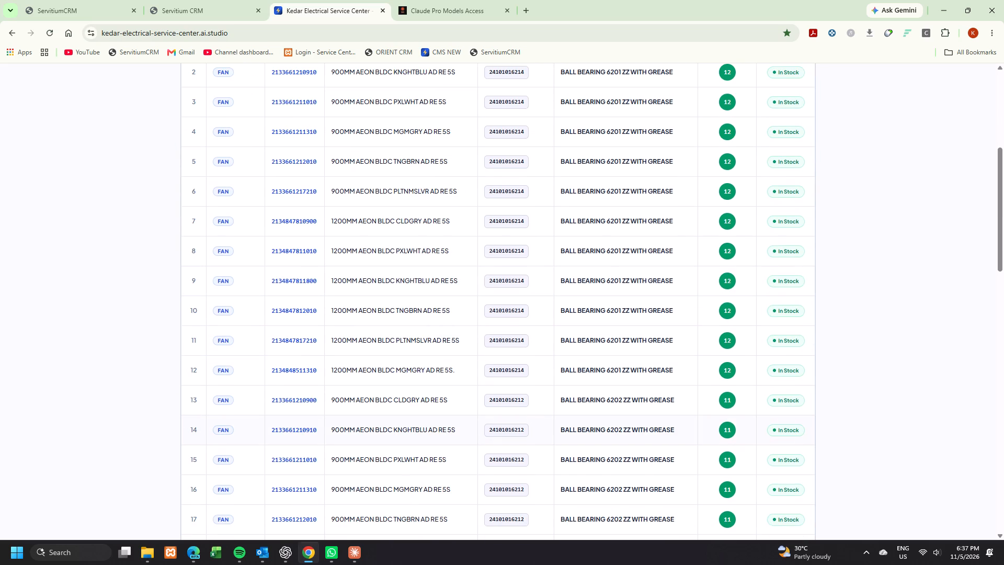
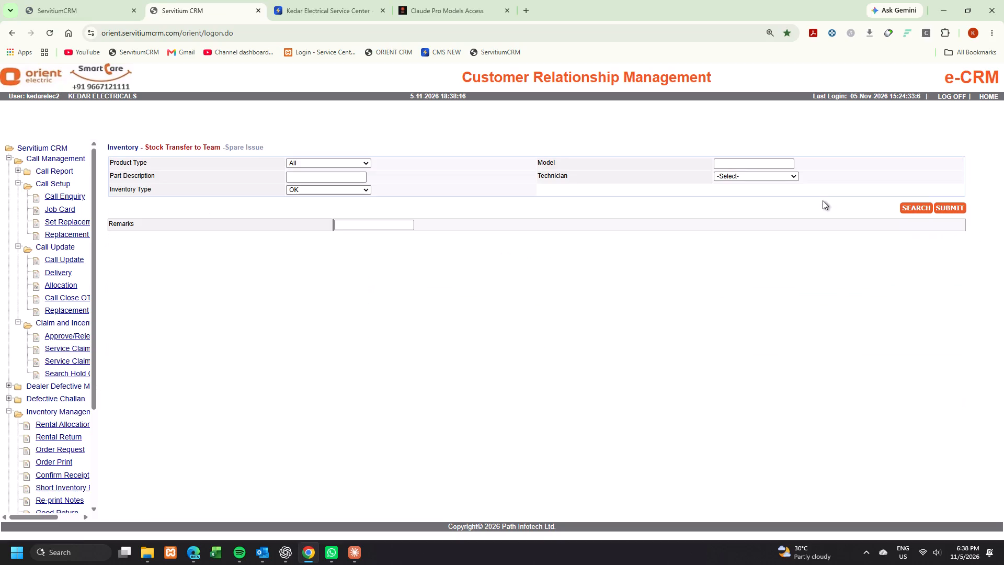
pyautogui.click(751, 180)
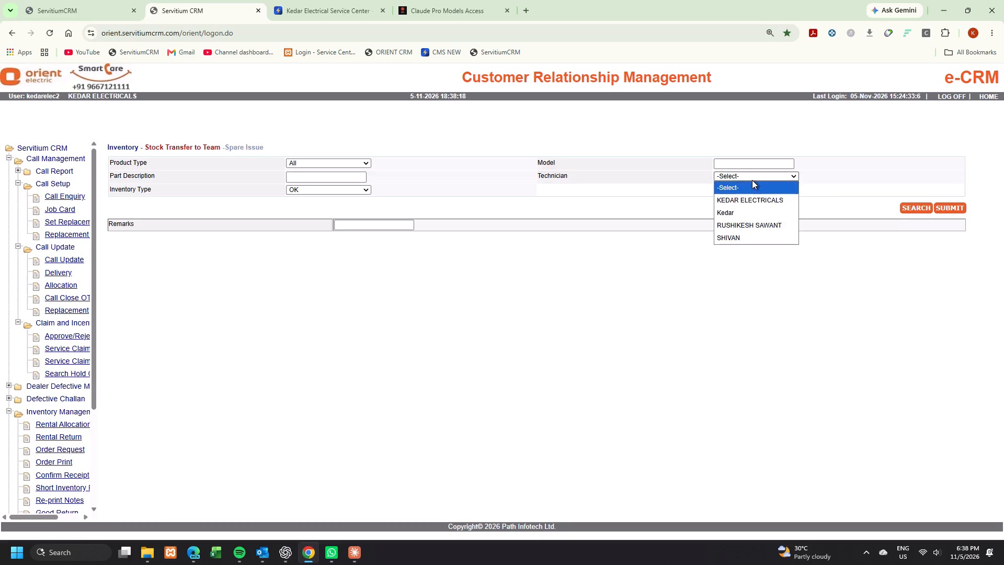
pyautogui.click(752, 216)
pyautogui.click(919, 211)
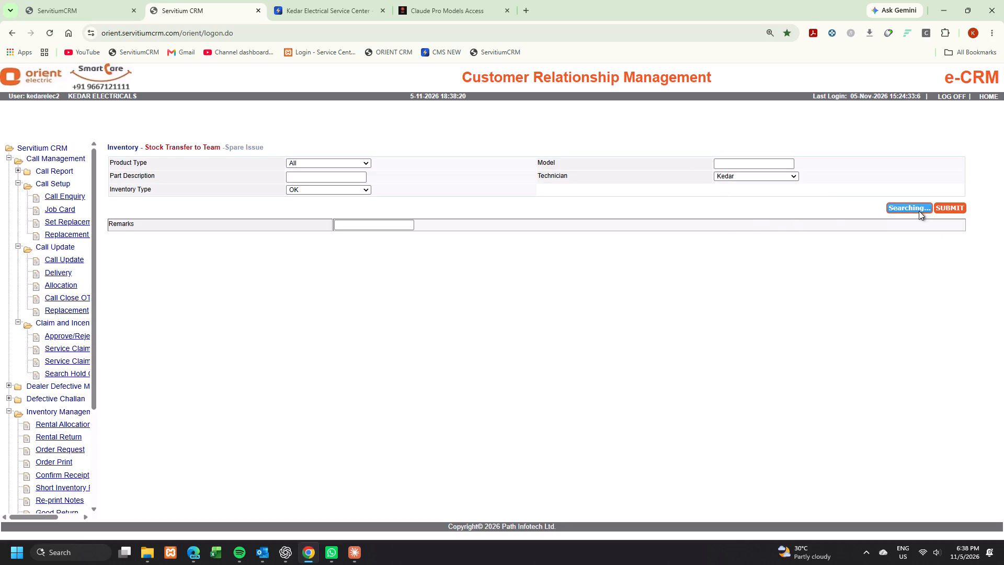
pyautogui.click(927, 250)
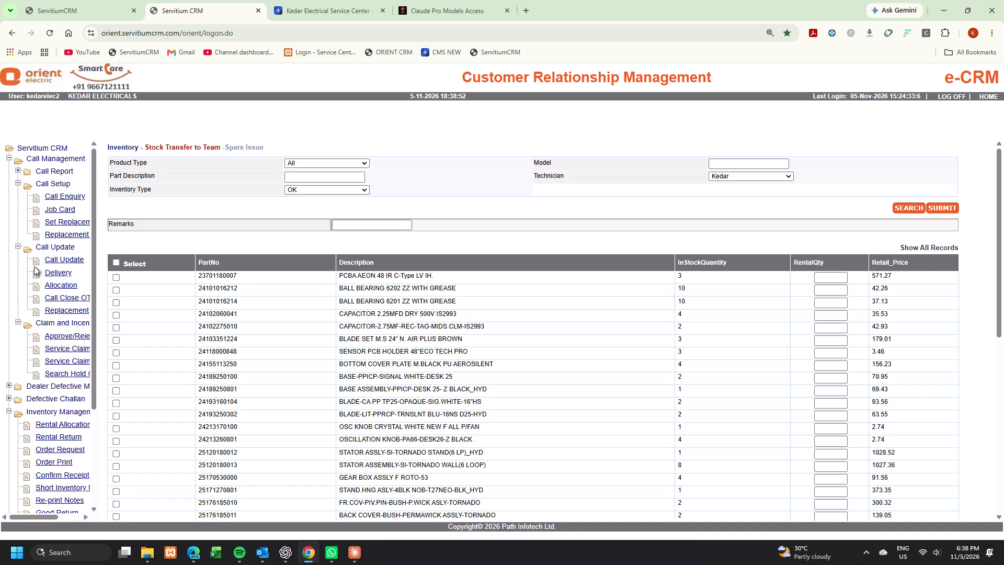
pyautogui.click(115, 276)
pyautogui.click(115, 290)
pyautogui.click(115, 305)
pyautogui.click(828, 276)
pyautogui.press('1')
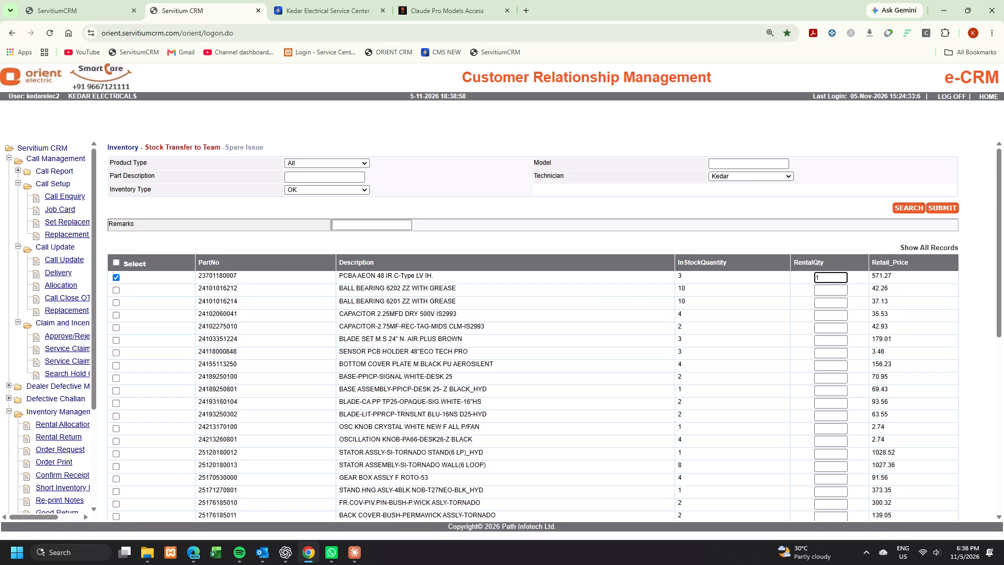
pyautogui.click(827, 289)
pyautogui.press('1')
pyautogui.scroll(1, 827, 289)
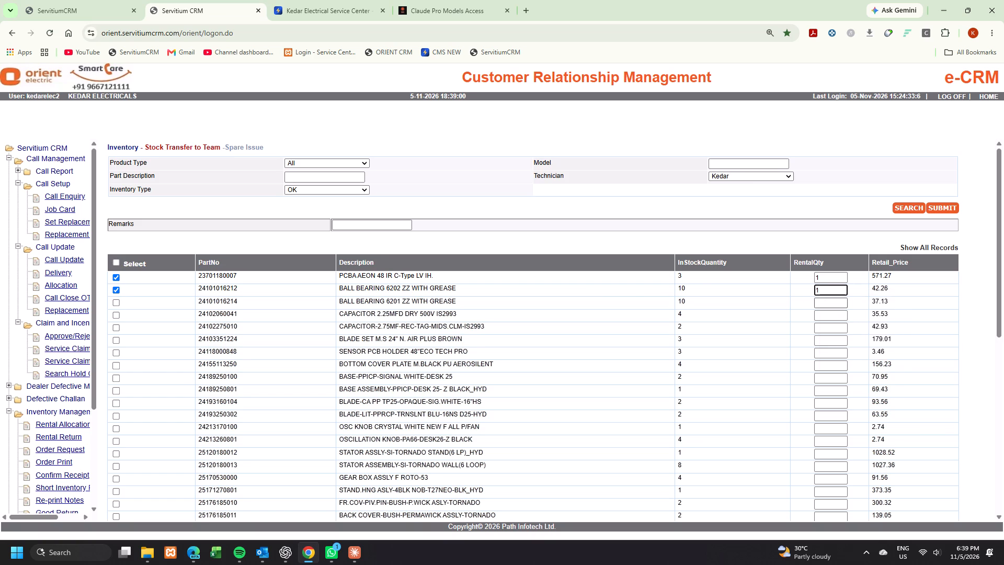
pyautogui.click(836, 305)
pyautogui.press('1')
# Check the service center portal's parts list, find part code 00848, add that sensor PCB holder with rental quantity 1, and submit the transfer.
pyautogui.click(283, 0)
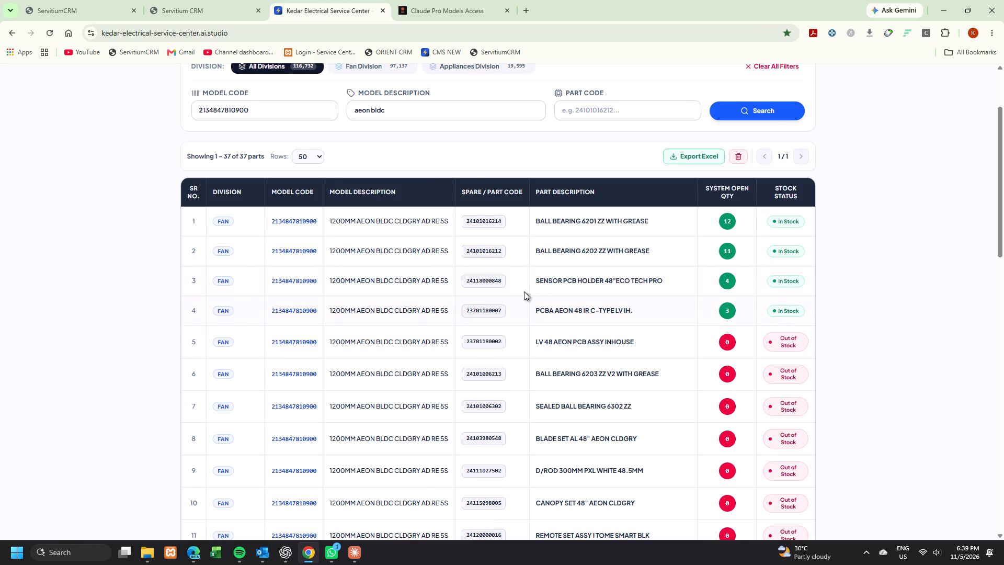
pyautogui.click(210, 0)
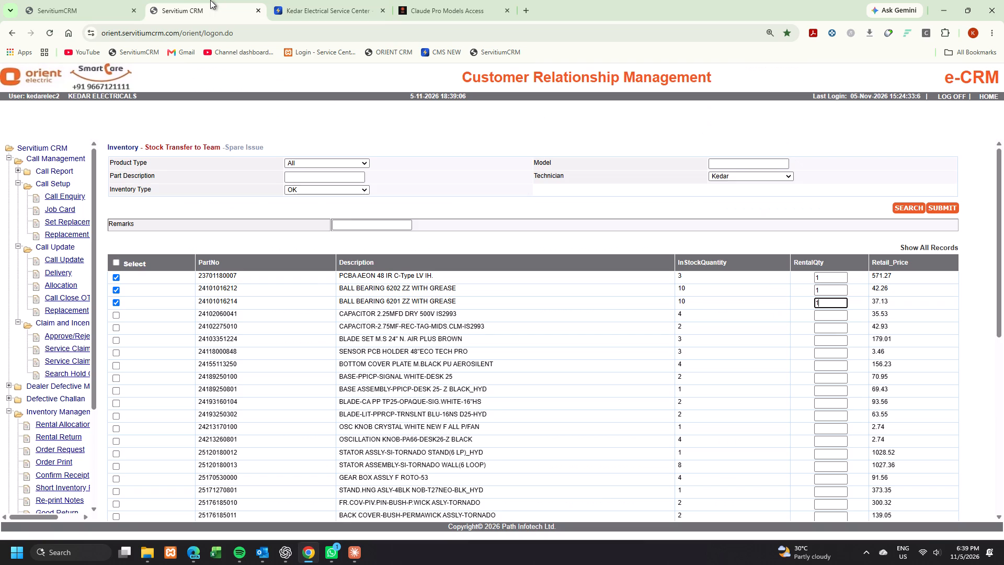
pyautogui.hotkey('ctrl', 'f')
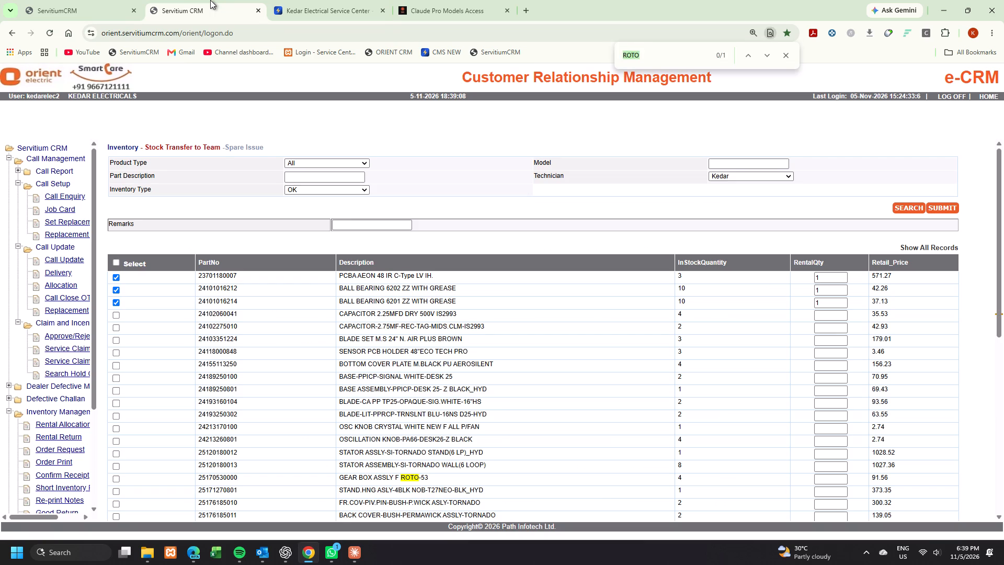
pyautogui.press('BackSpace')
pyautogui.write('00848')
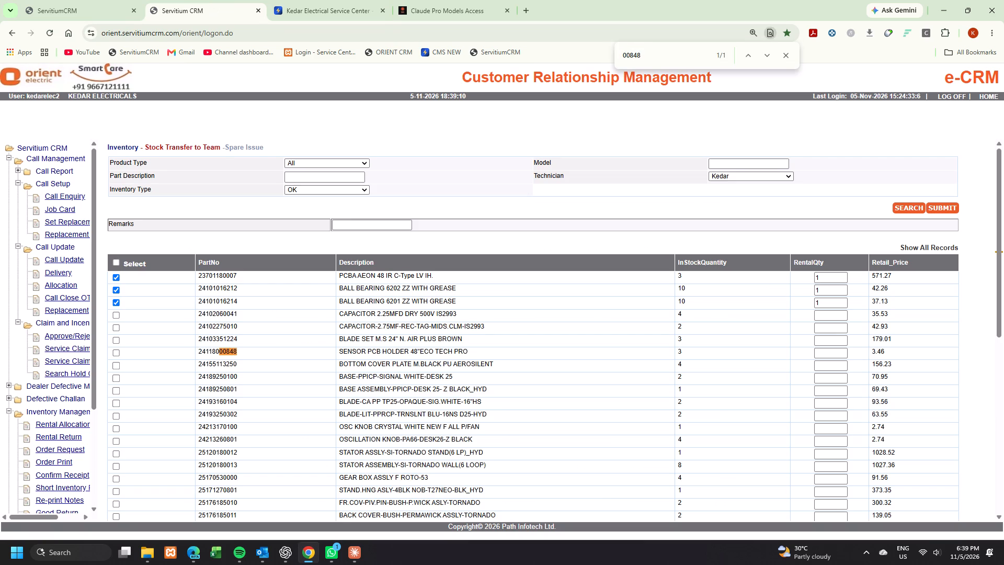
pyautogui.click(115, 353)
pyautogui.moveTo(353, 354); pyautogui.dragTo(820, 355)
pyautogui.click(820, 355)
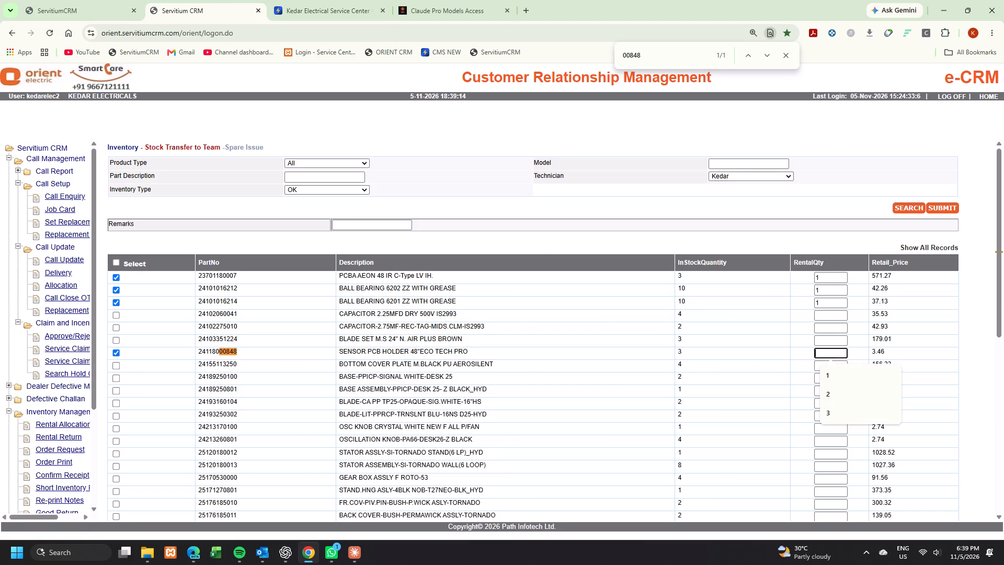
pyautogui.press('1')
pyautogui.scroll(4, 821, 355)
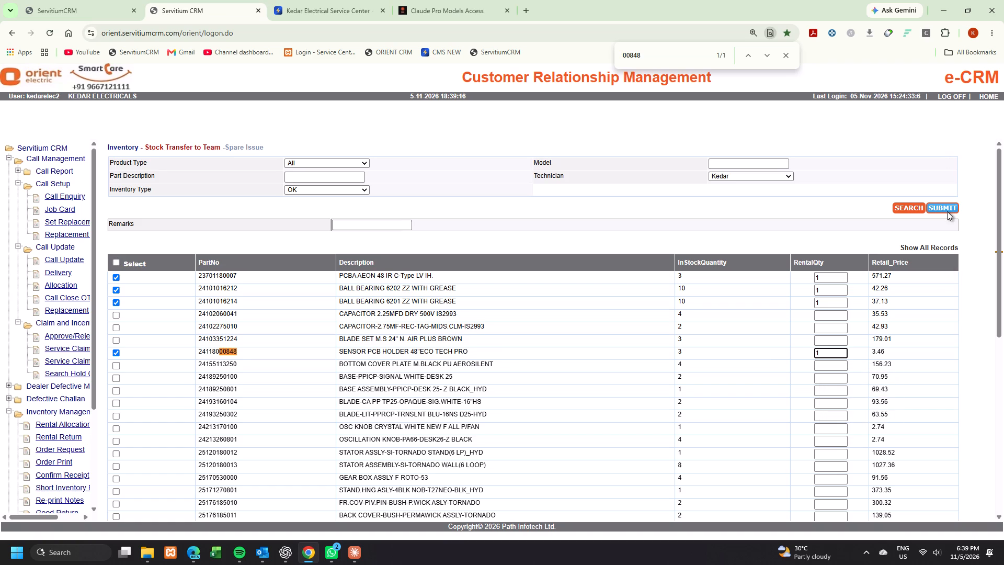
pyautogui.click(947, 211)
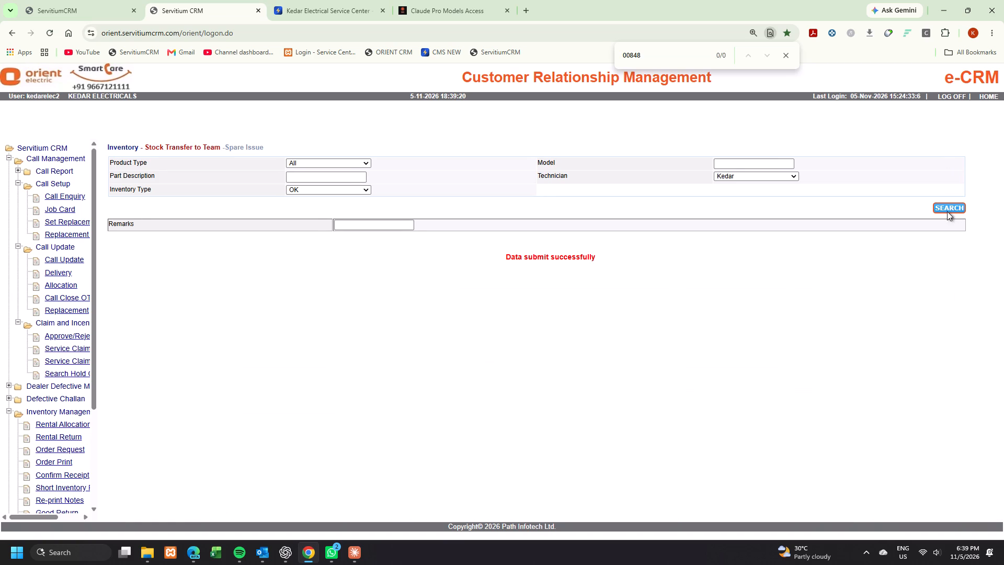
# Open Call Update under Call Management and search the service calls using the prefilled registration date range.
pyautogui.click(69, 255)
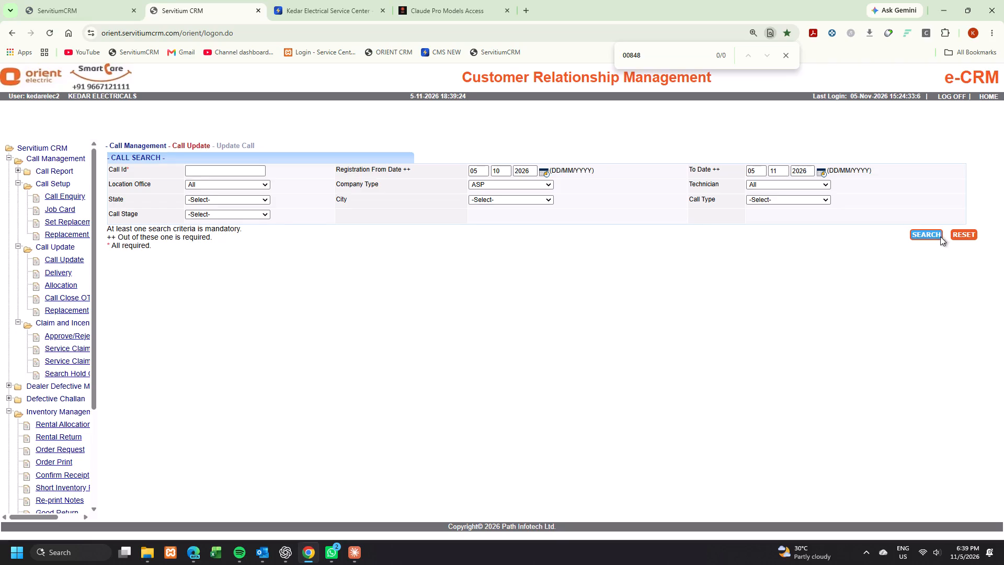
pyautogui.click(938, 236)
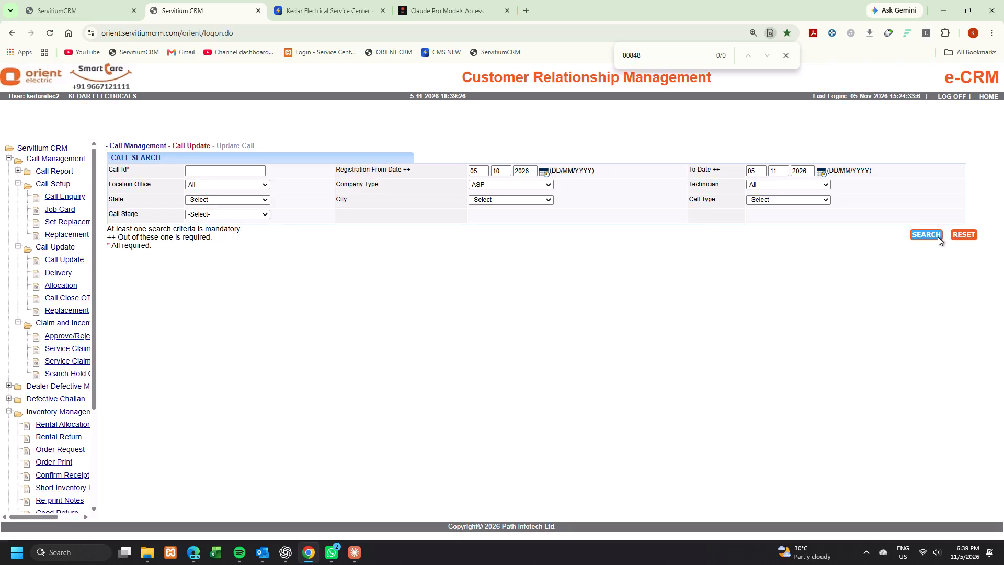
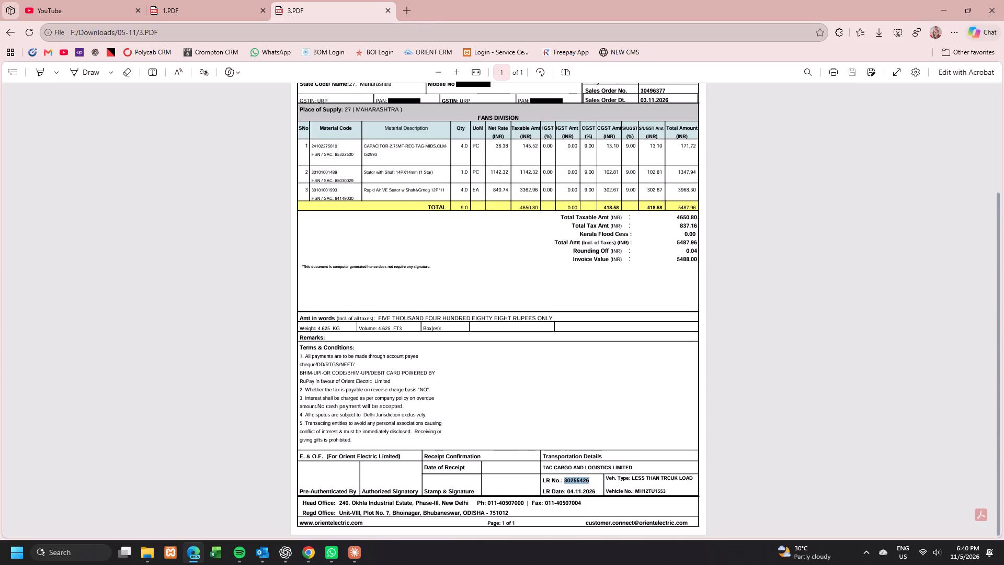
pyautogui.click(387, 9)
pyautogui.click(261, 13)
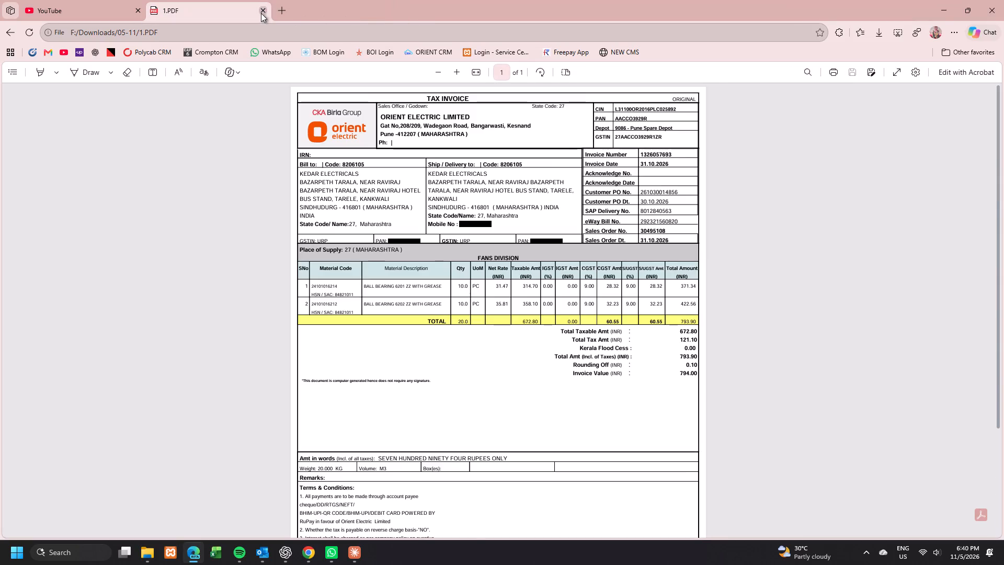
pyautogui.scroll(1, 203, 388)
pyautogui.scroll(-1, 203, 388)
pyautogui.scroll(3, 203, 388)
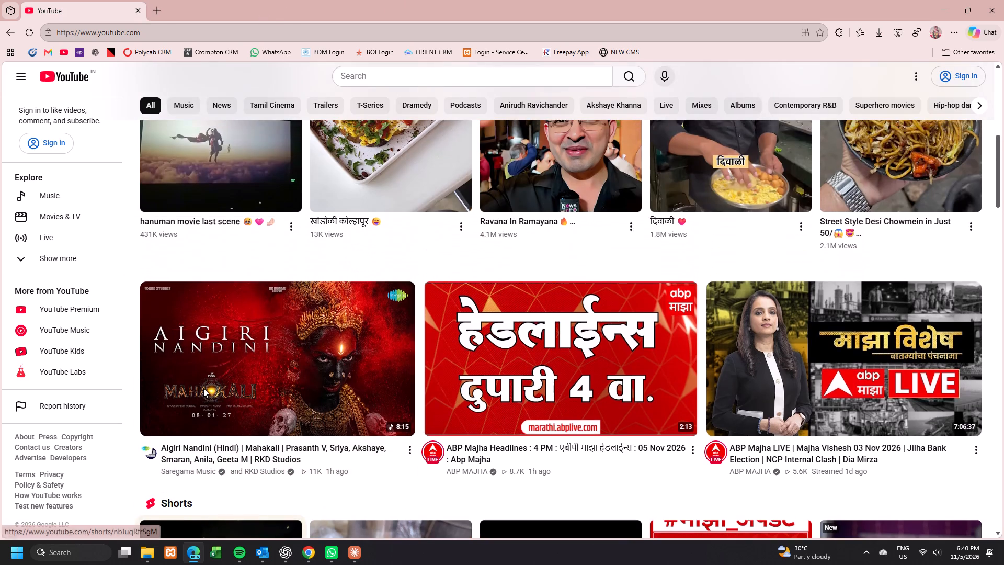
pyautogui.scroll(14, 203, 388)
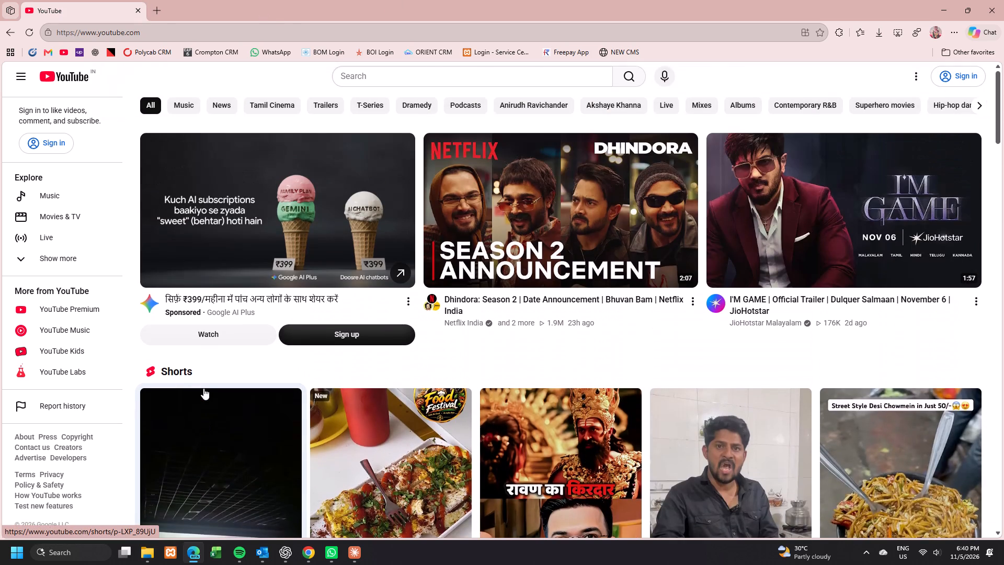
pyautogui.click(310, 558)
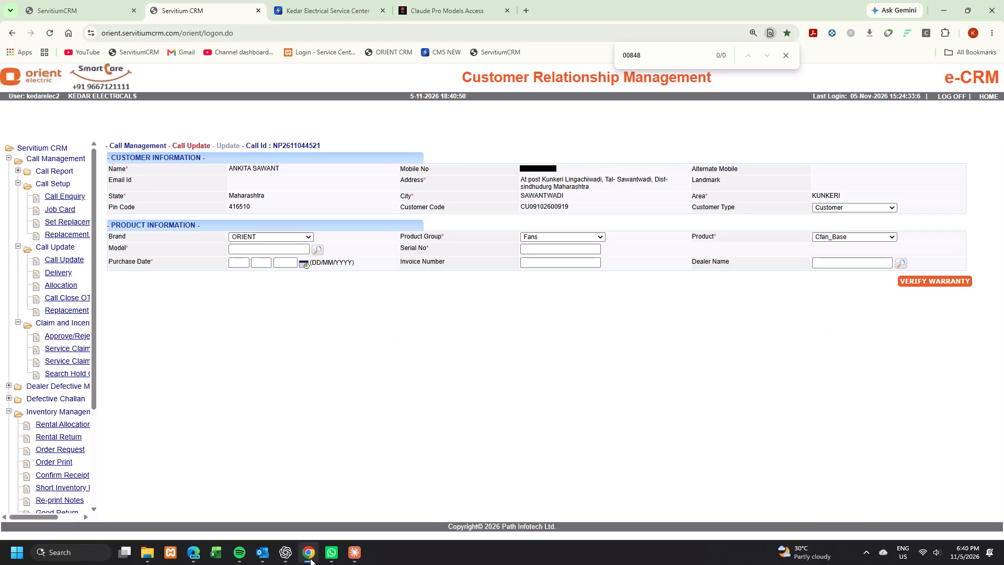
pyautogui.click(828, 236)
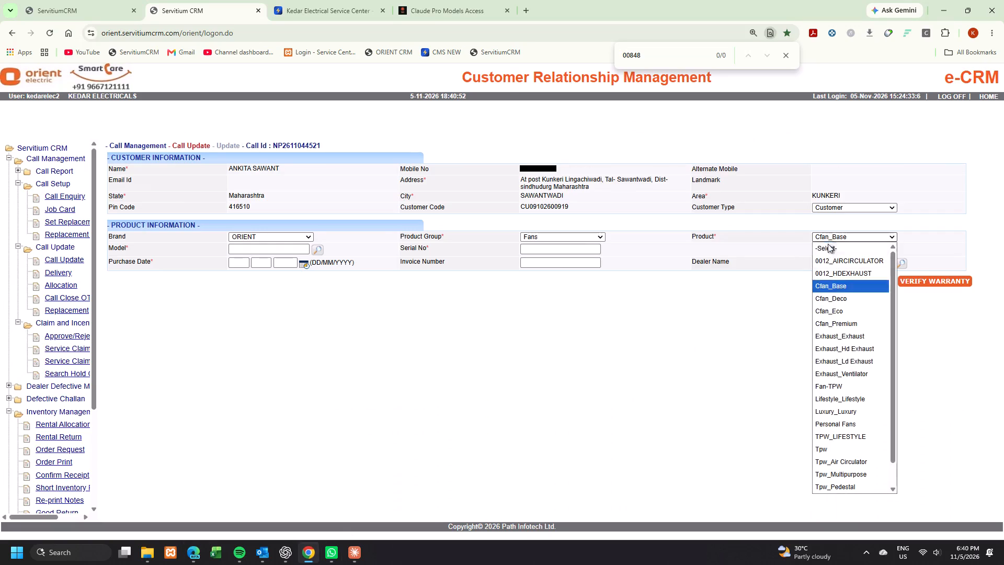
pyautogui.click(832, 251)
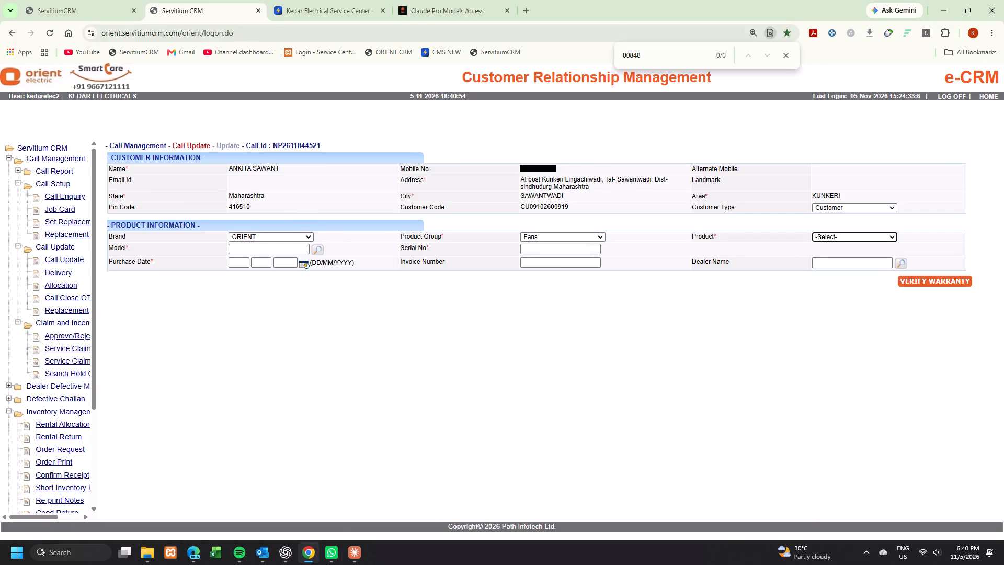
pyautogui.click(329, 0)
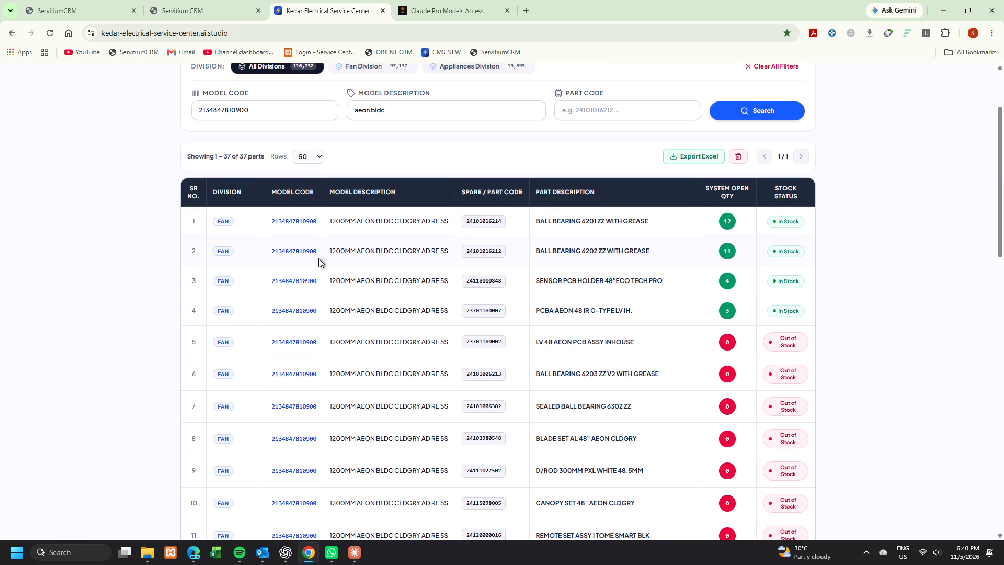
pyautogui.scroll(3, 329, 219)
pyautogui.doubleClick(228, 218)
pyautogui.hotkey('ctrl', 'c')
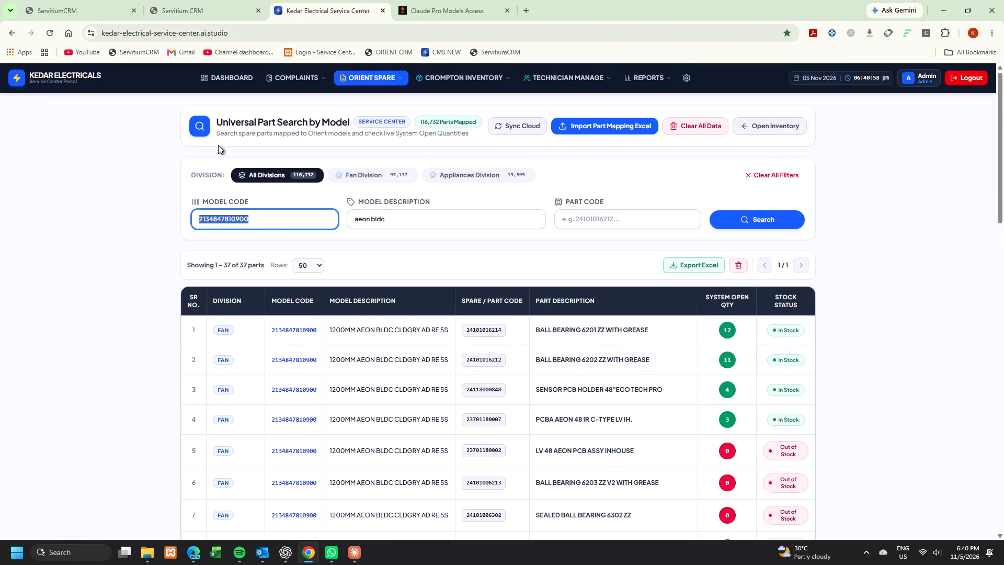
pyautogui.click(205, 1)
pyautogui.click(314, 254)
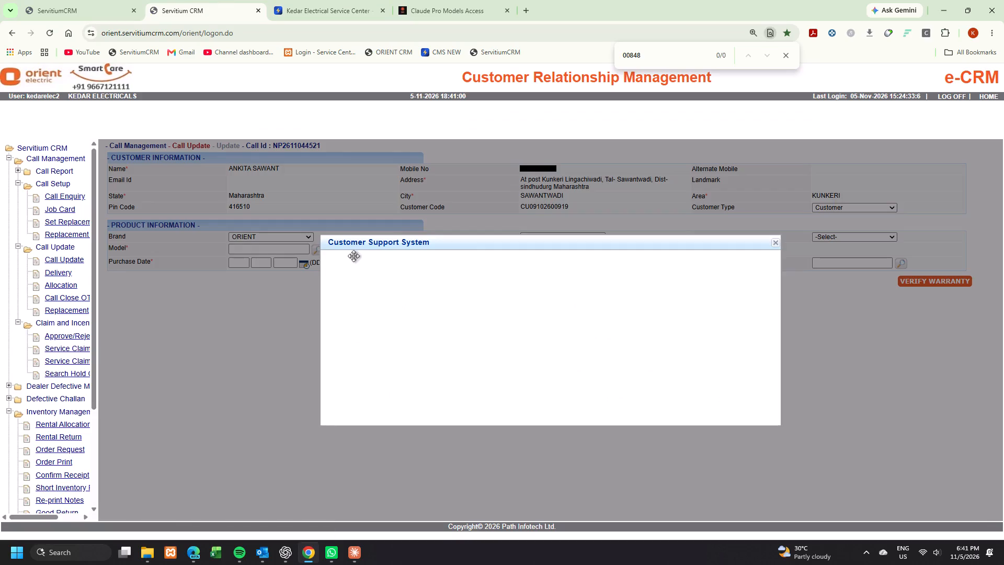
pyautogui.click(608, 282)
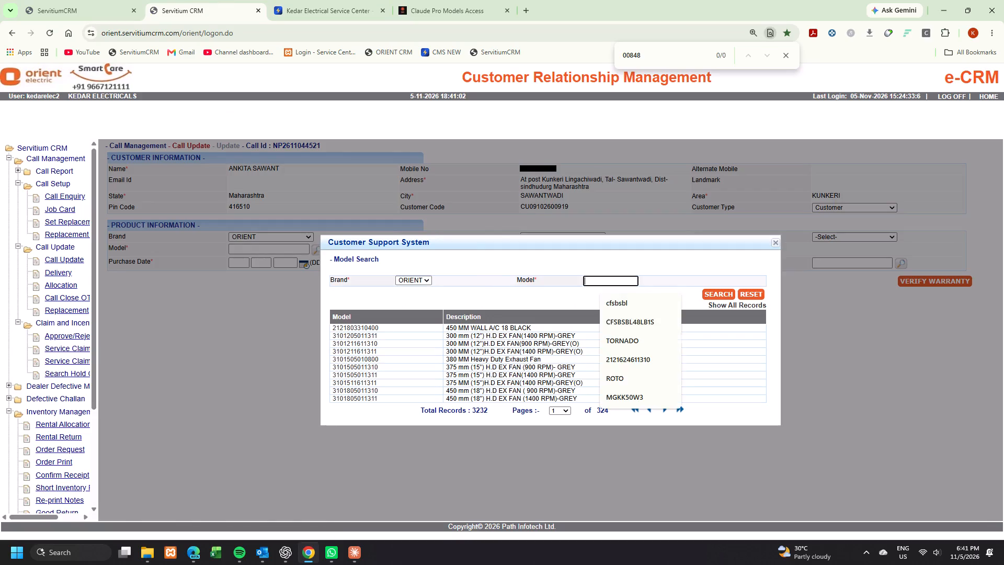
pyautogui.hotkey('ctrl', 'v')
pyautogui.click(707, 296)
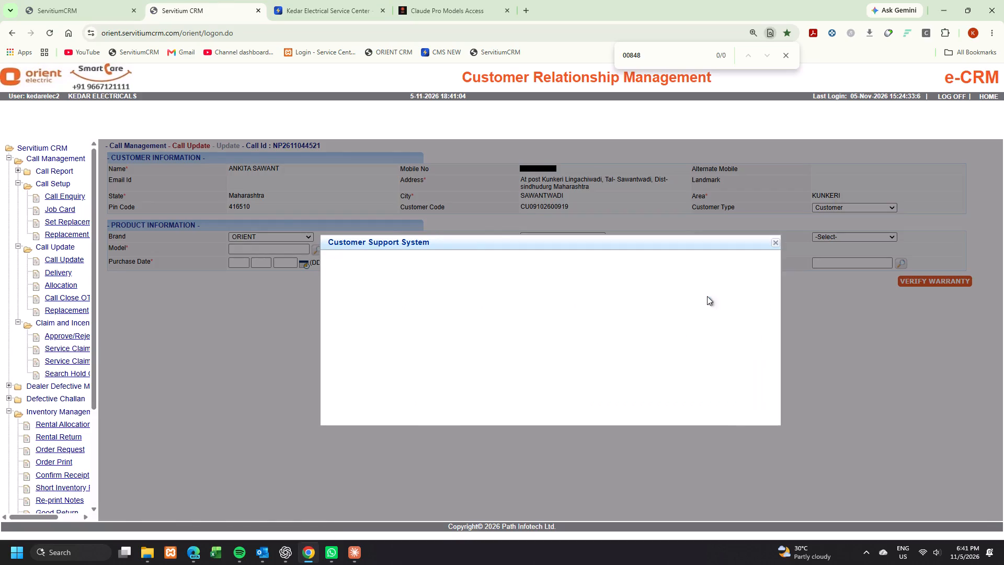
pyautogui.click(351, 327)
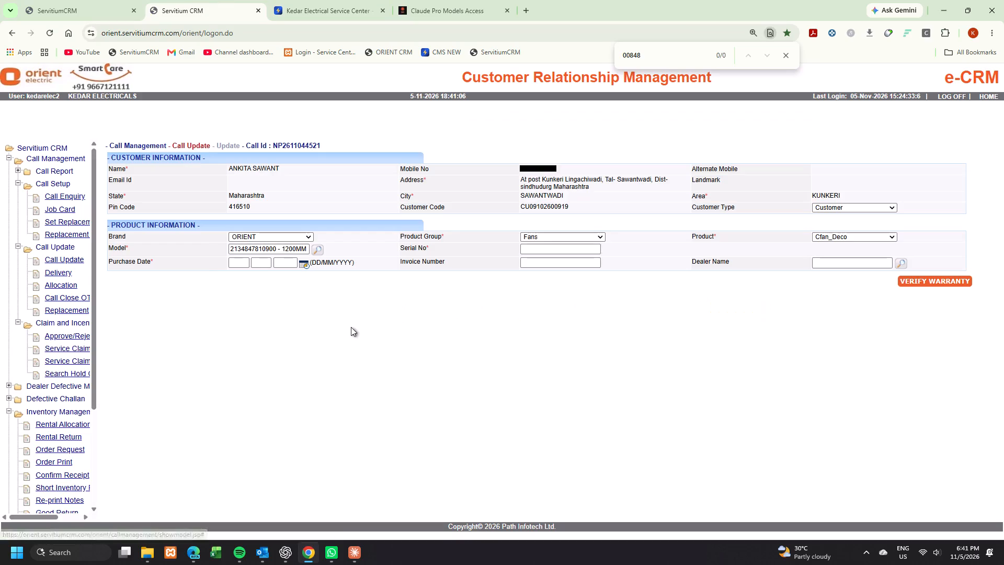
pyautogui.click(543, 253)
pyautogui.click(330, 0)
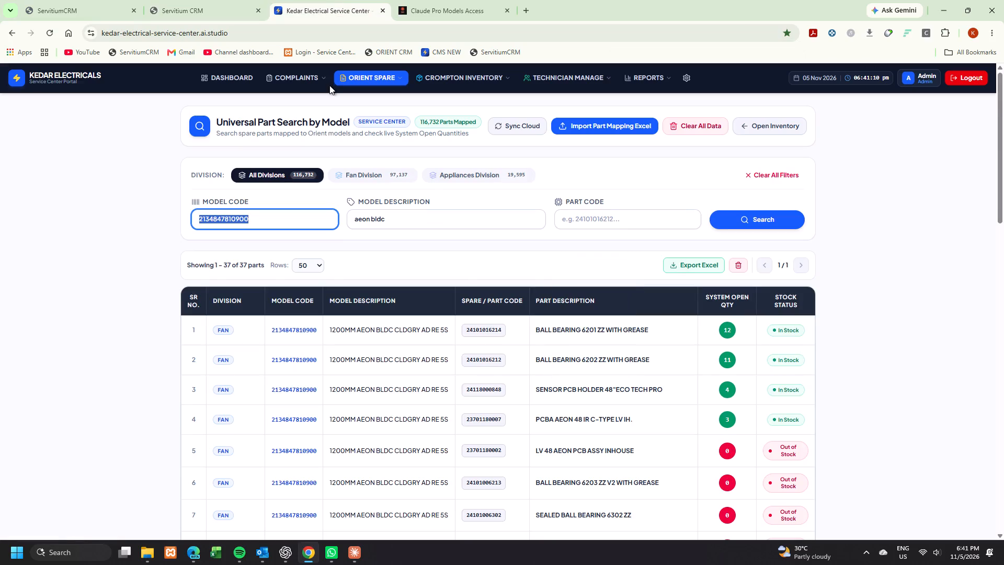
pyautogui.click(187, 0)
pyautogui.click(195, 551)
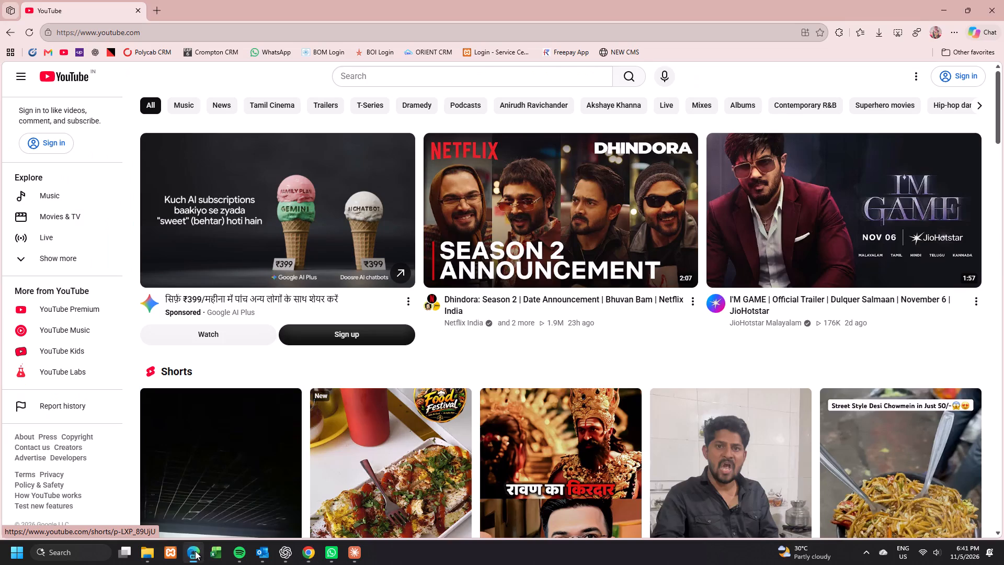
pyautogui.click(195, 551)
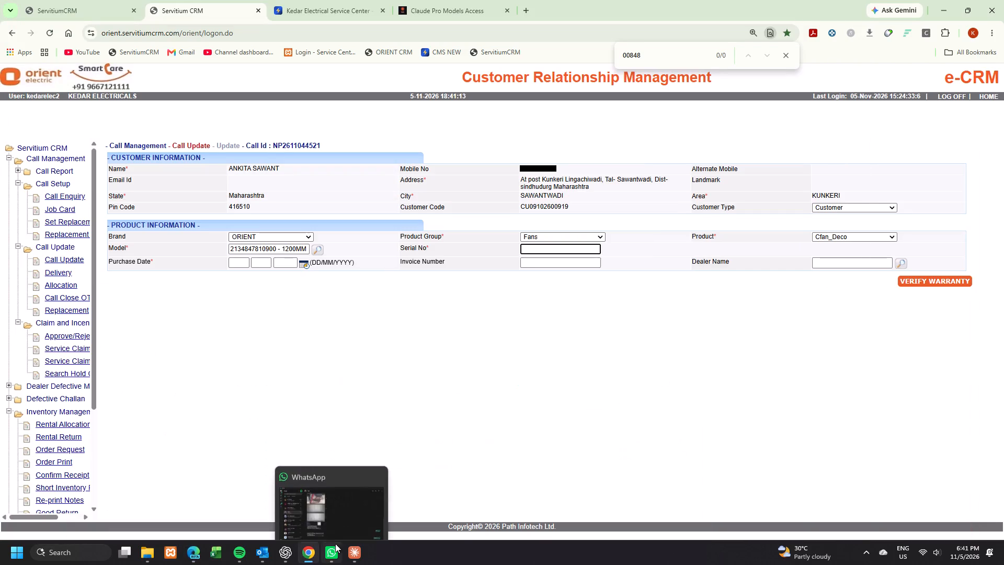
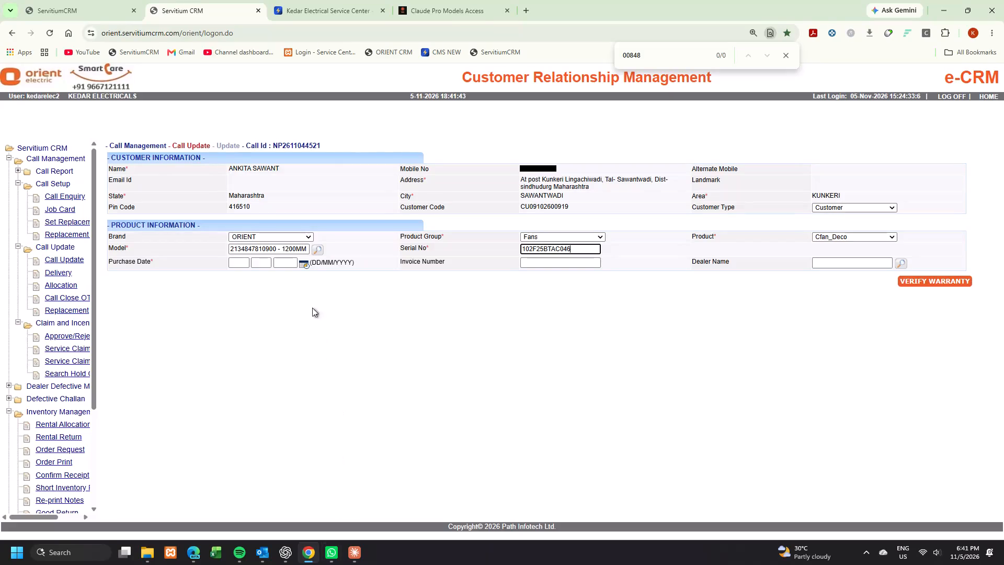
# Open the purchase date calendar in the call's product information, and switch to the Microsoft Edge window.
pyautogui.click(305, 266)
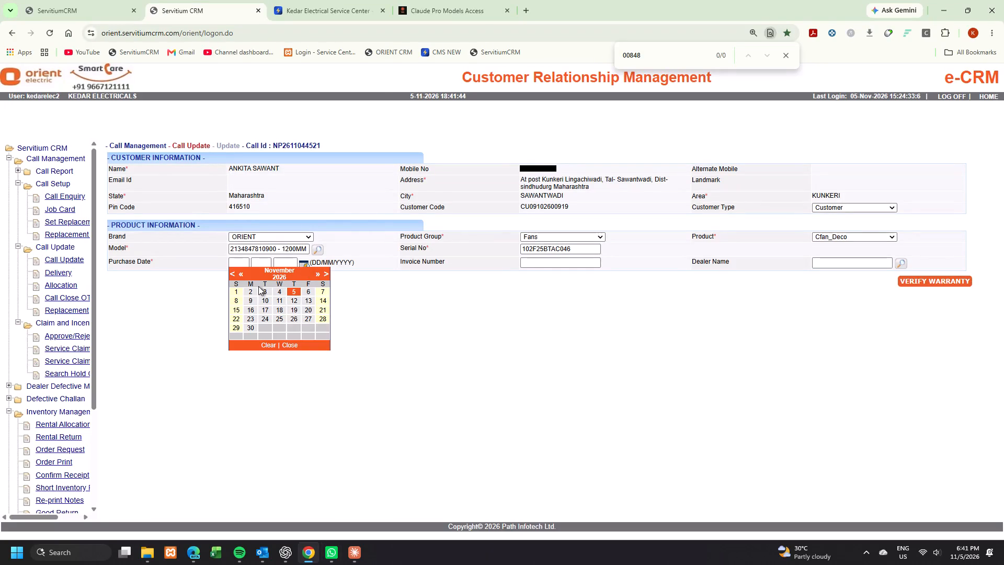
pyautogui.click(198, 552)
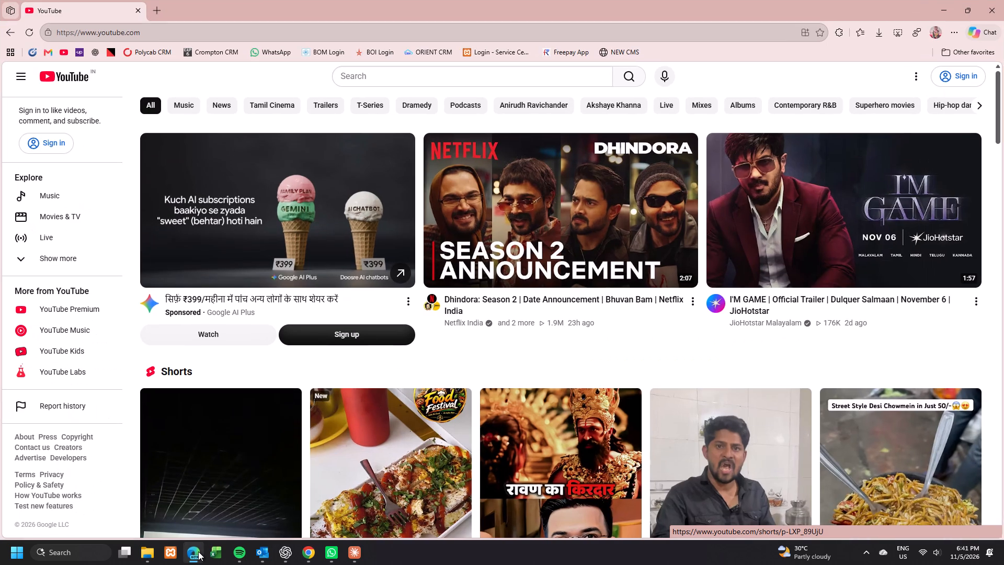
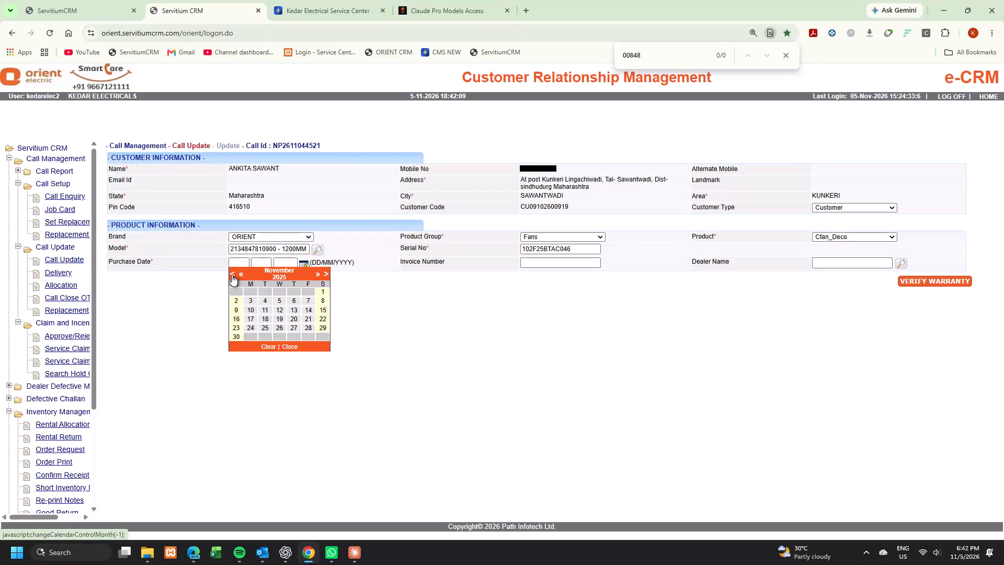
# Set the purchase date to 23/10/2025 and verify the fan's warranty.
pyautogui.click(232, 274)
pyautogui.click(288, 320)
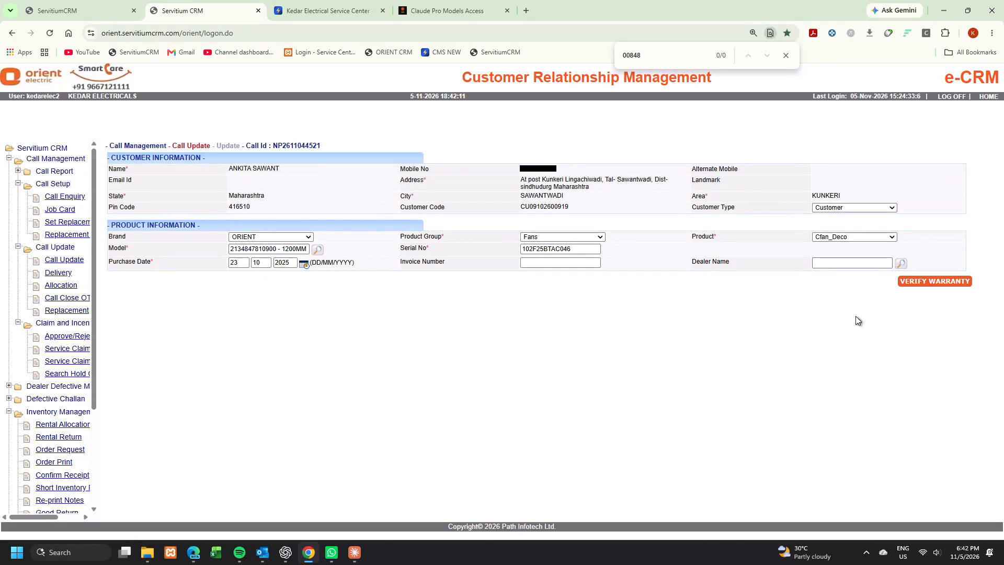
pyautogui.click(924, 285)
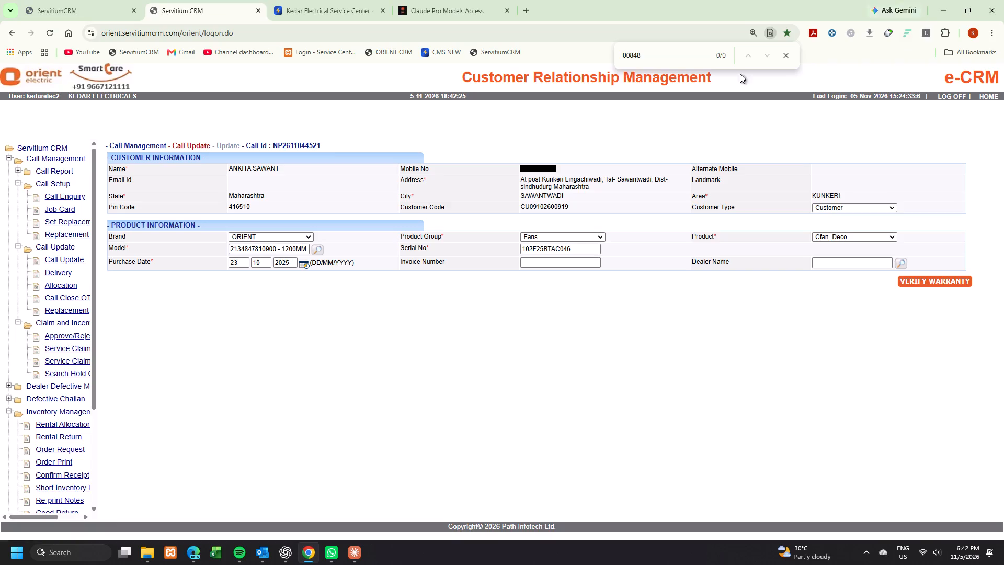
pyautogui.click(785, 56)
pyautogui.click(923, 281)
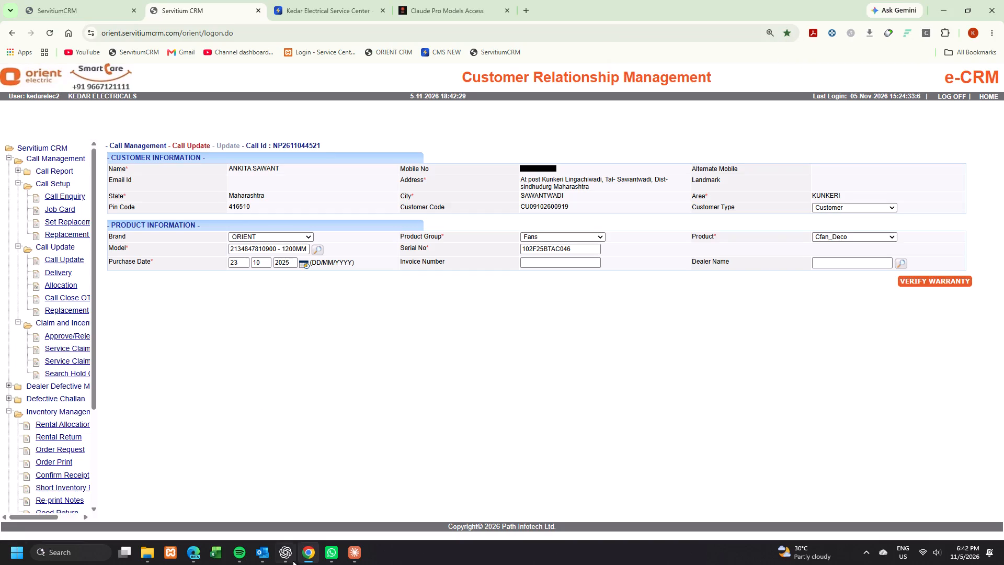
# Switch to Spotify, play Aankhein by Vilen from the queue, and return to the CRM.
pyautogui.click(246, 551)
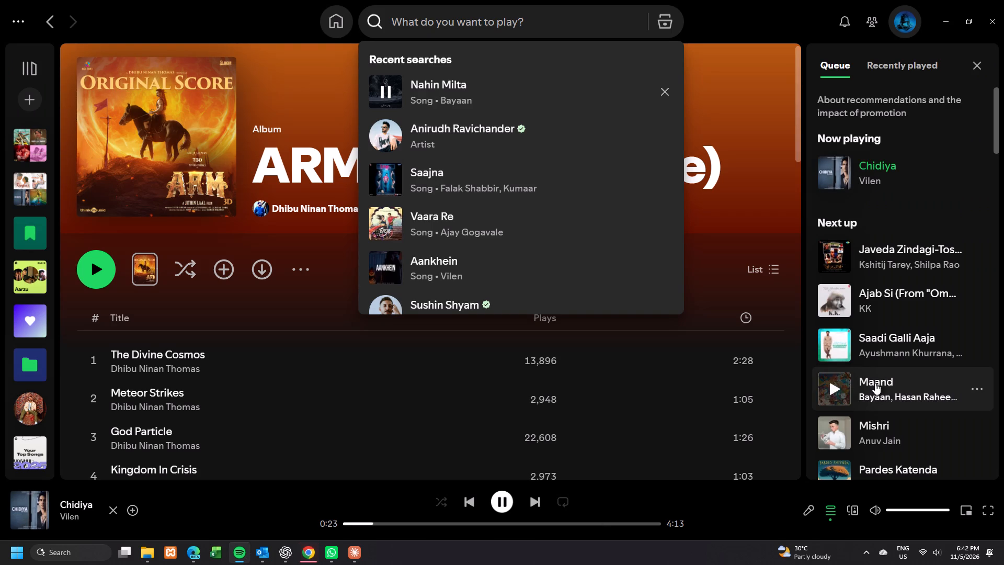
pyautogui.scroll(-4, 874, 378)
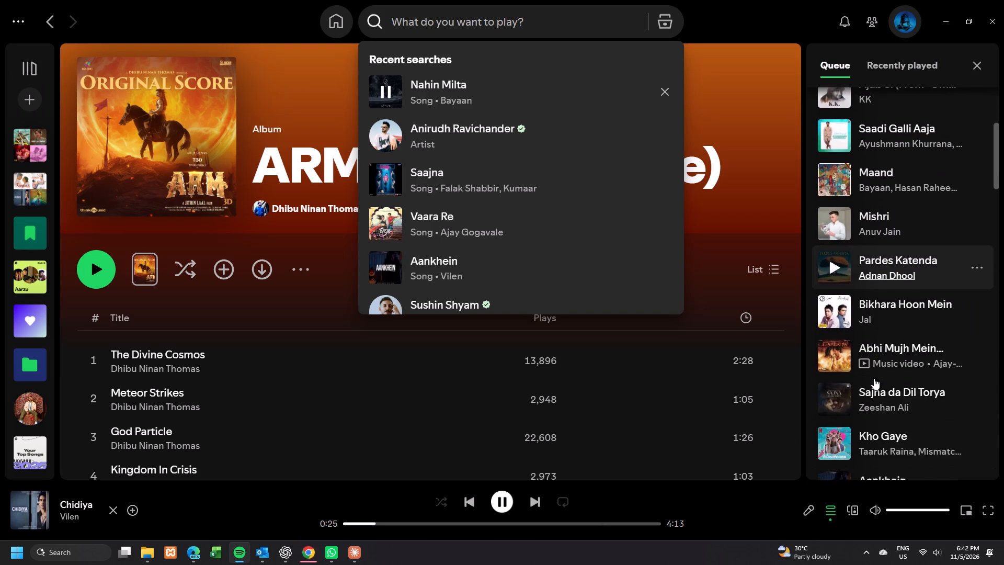
pyautogui.scroll(-3, 874, 378)
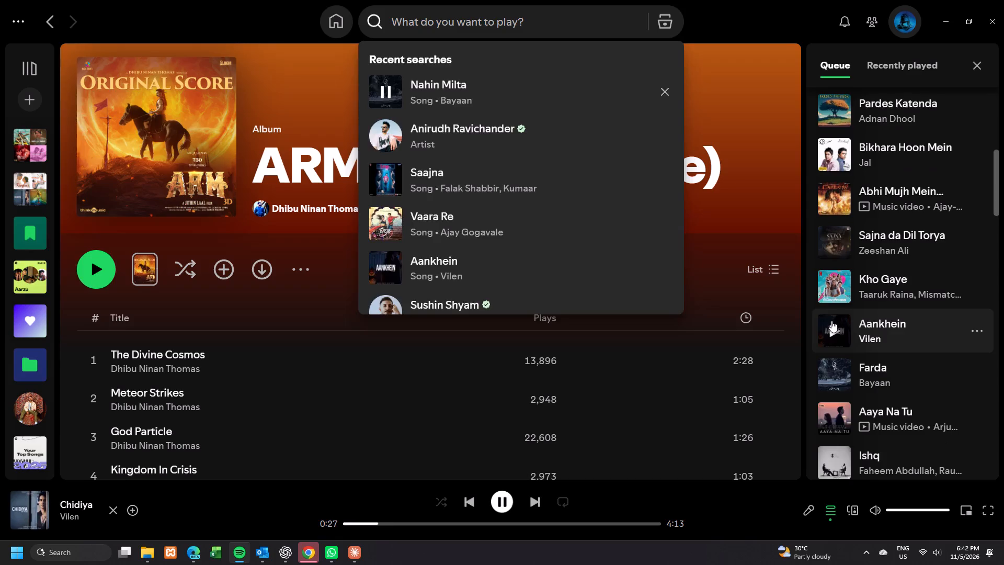
pyautogui.click(831, 329)
pyautogui.click(935, 24)
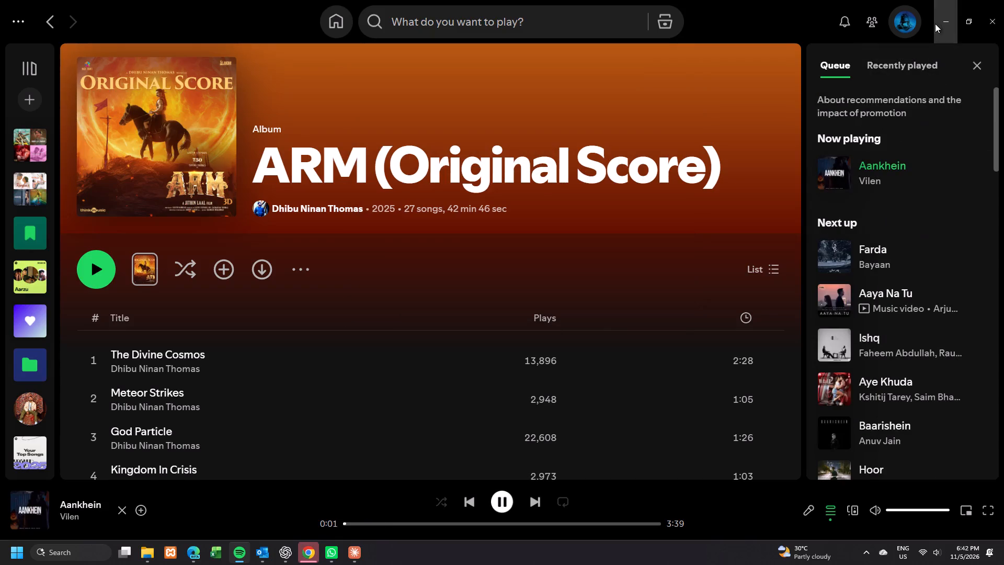
# Complete the warranty verification and set the call's Service to Part Used.
pyautogui.click(579, 112)
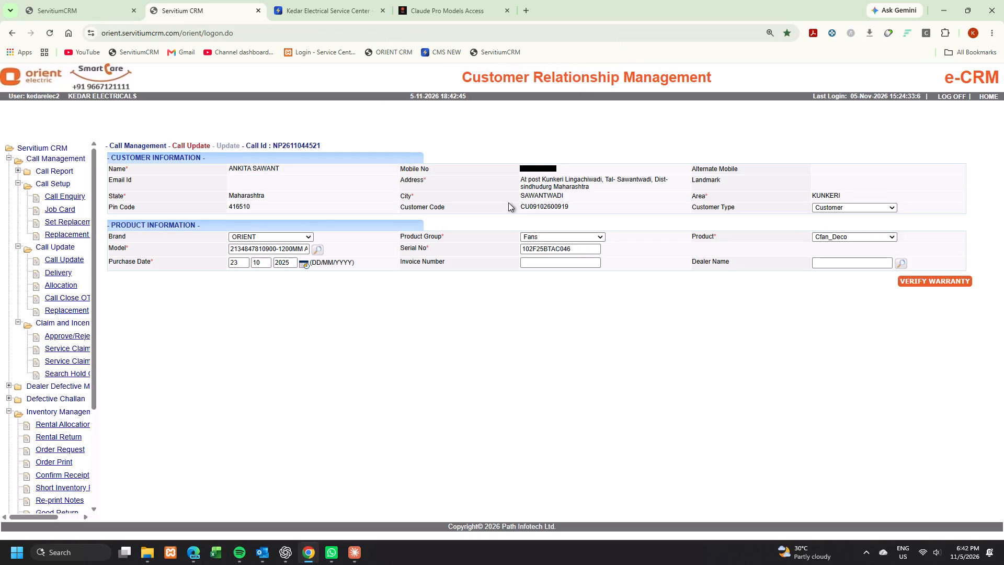
pyautogui.scroll(-3, 317, 406)
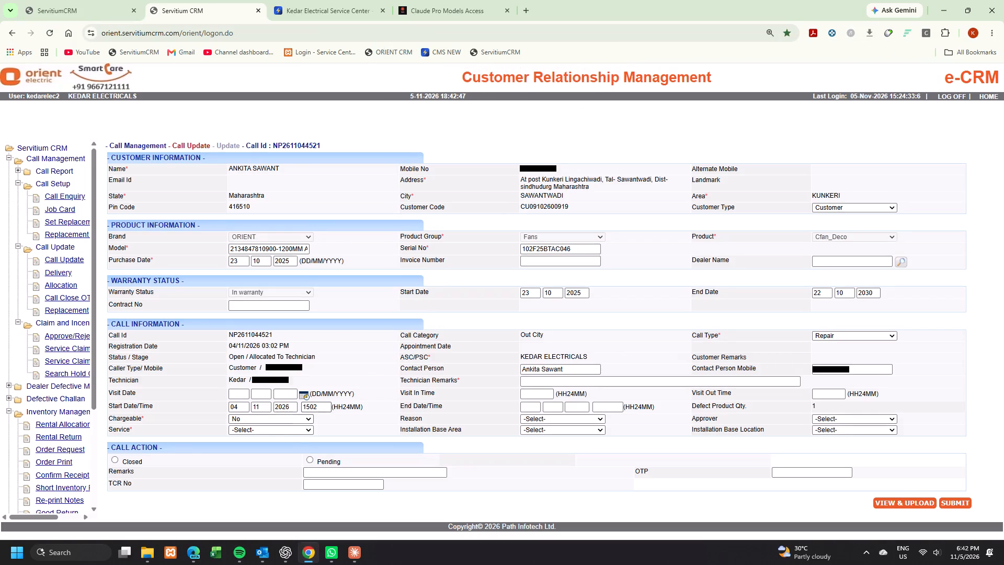
pyautogui.click(292, 432)
pyautogui.click(277, 451)
pyautogui.scroll(-3, 277, 451)
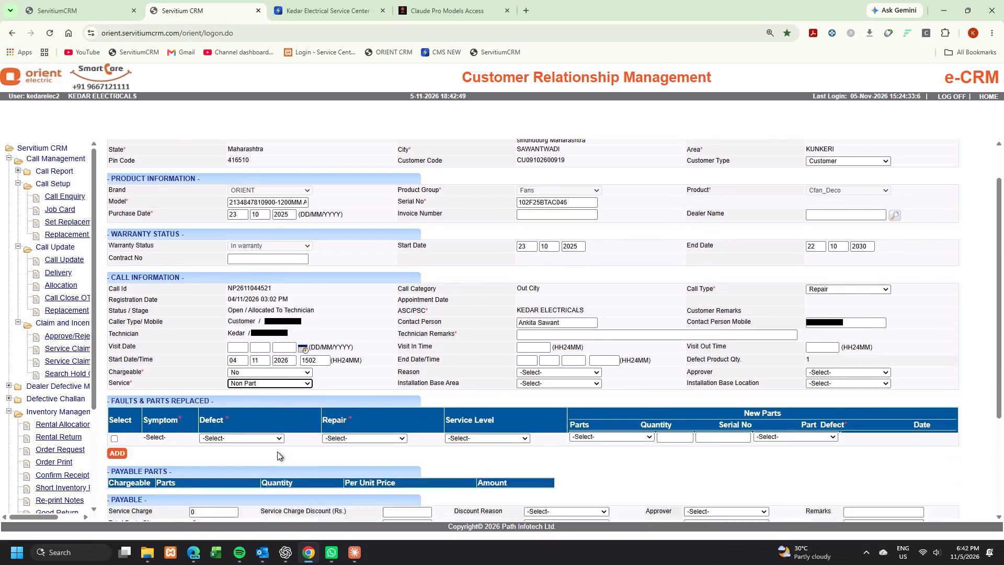
pyautogui.click(252, 270)
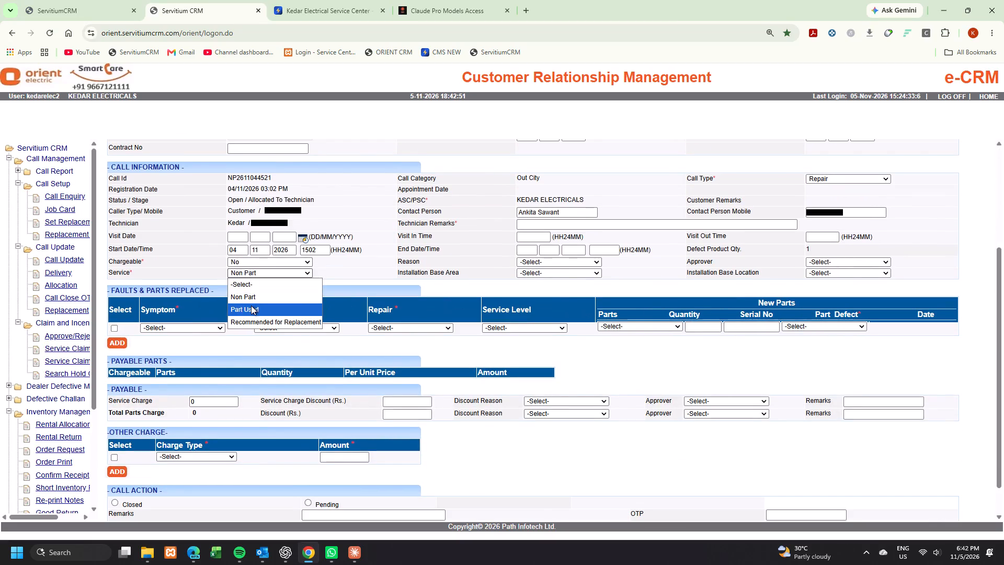
pyautogui.click(251, 306)
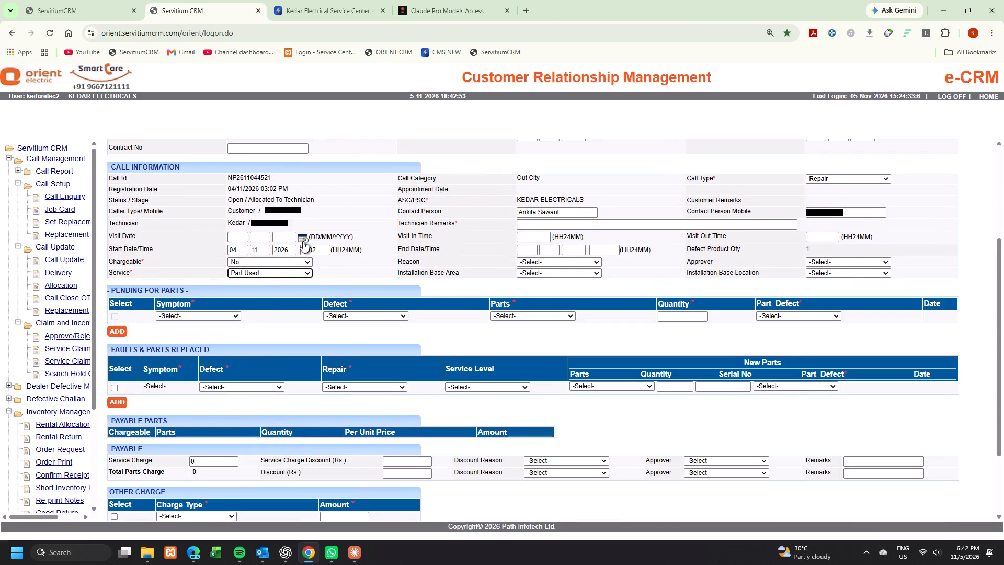
# Set the call's visit date to 05/11/2026.
pyautogui.click(300, 240)
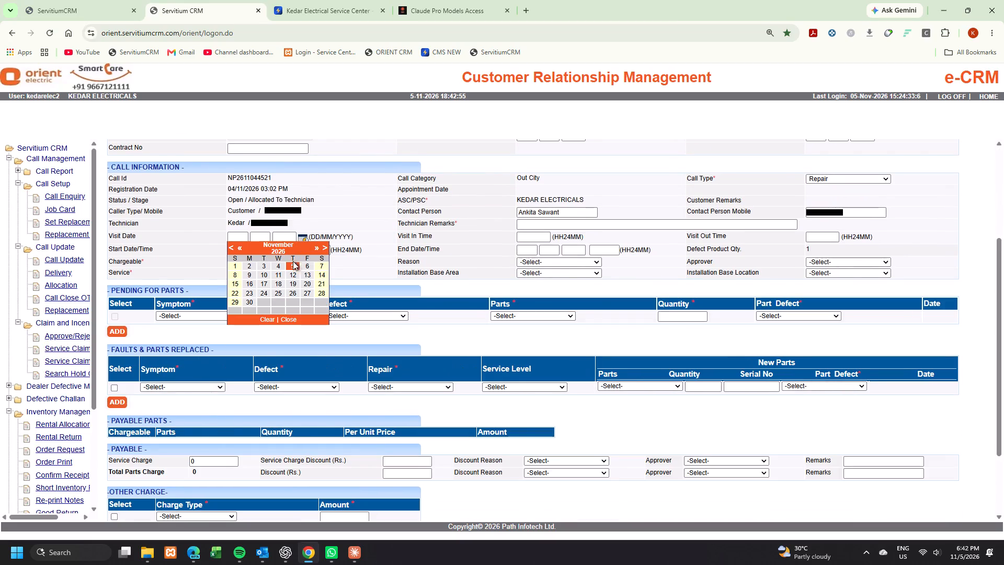
pyautogui.click(295, 264)
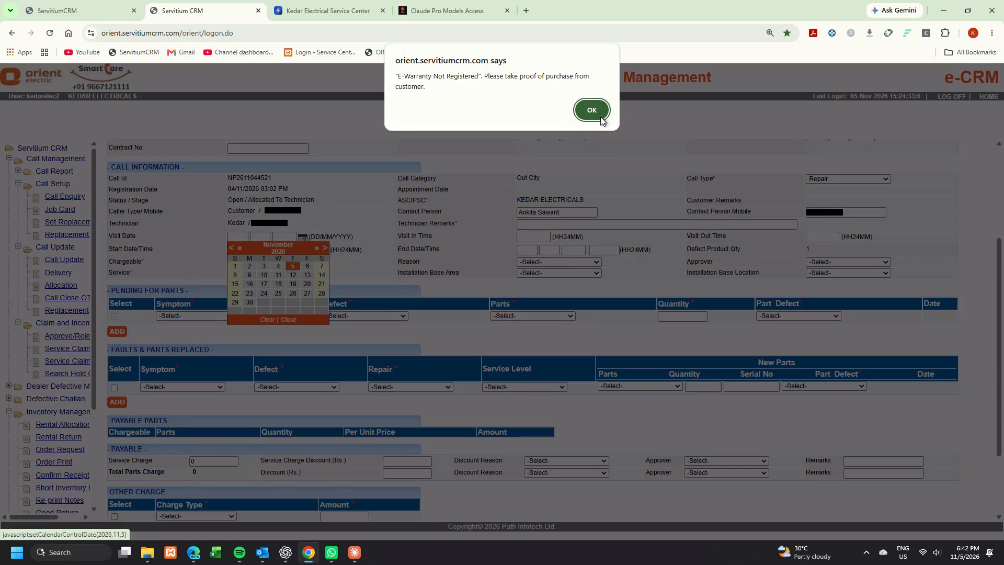
pyautogui.click(595, 108)
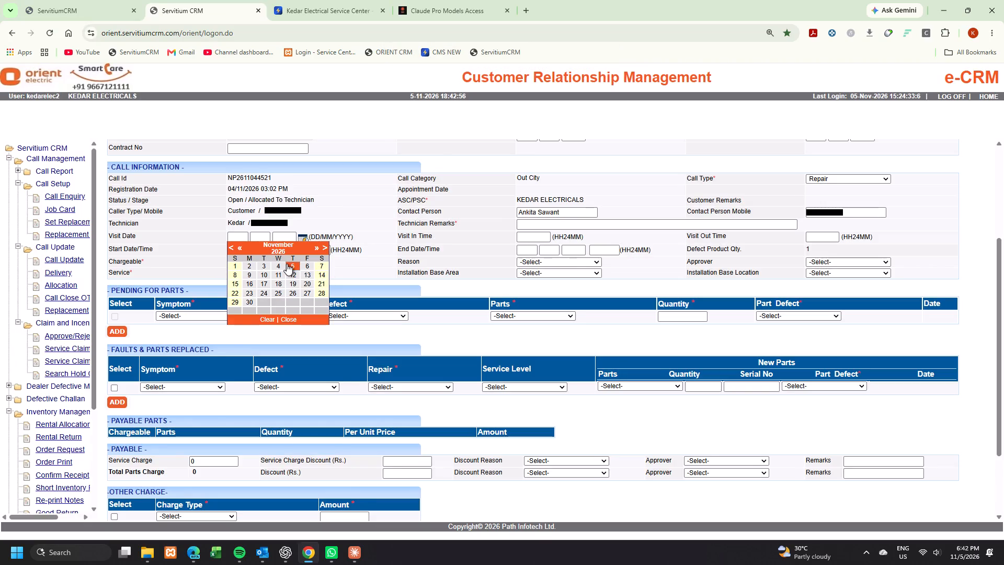
pyautogui.click(287, 264)
pyautogui.tripleClick(291, 264)
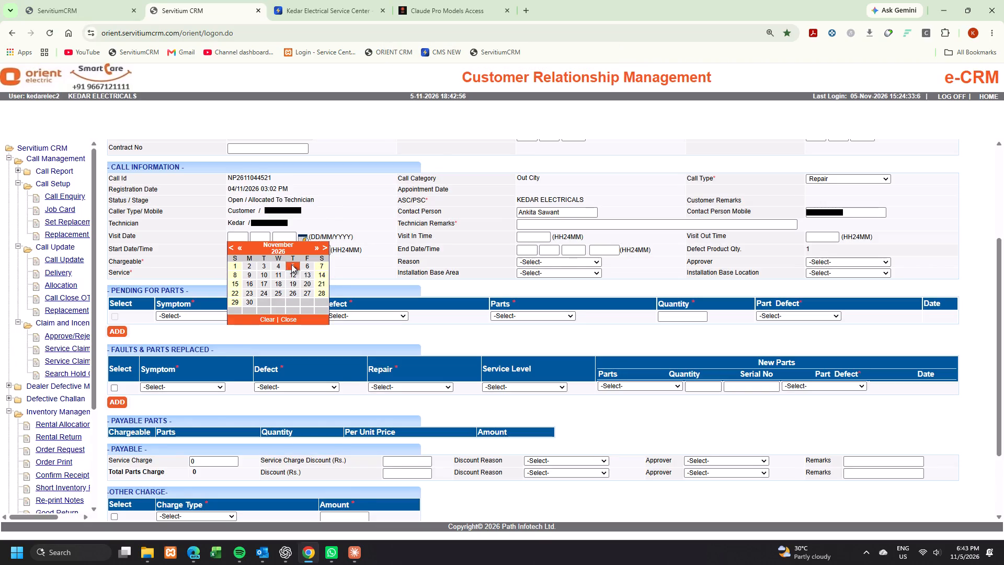
pyautogui.click(291, 264)
# Enter REPAIR OK as the technician remarks, with visit in time 1020 and visit out time 1040.
pyautogui.click(587, 227)
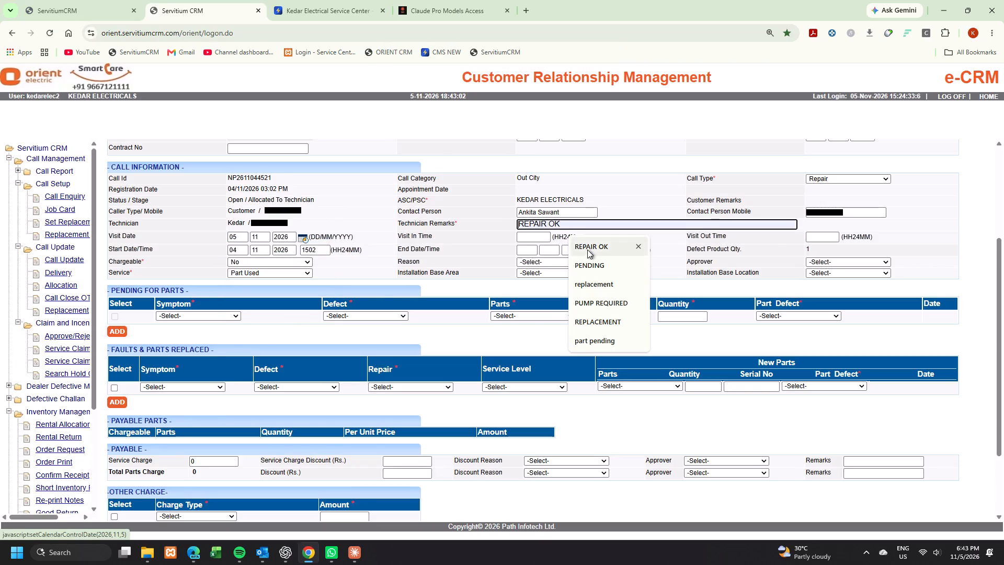
pyautogui.click(587, 250)
pyautogui.click(546, 239)
pyautogui.click(539, 259)
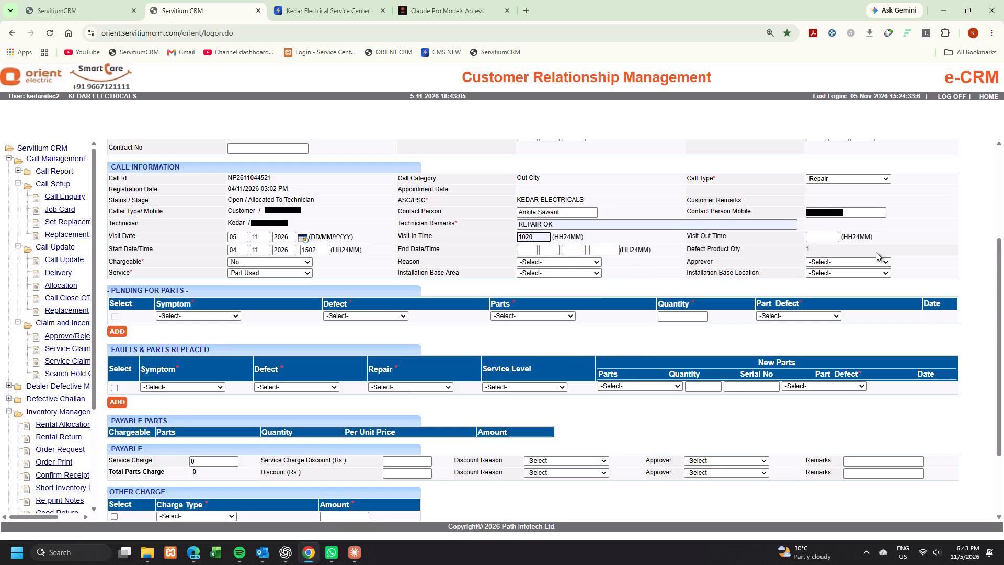
pyautogui.click(809, 238)
pyautogui.click(825, 260)
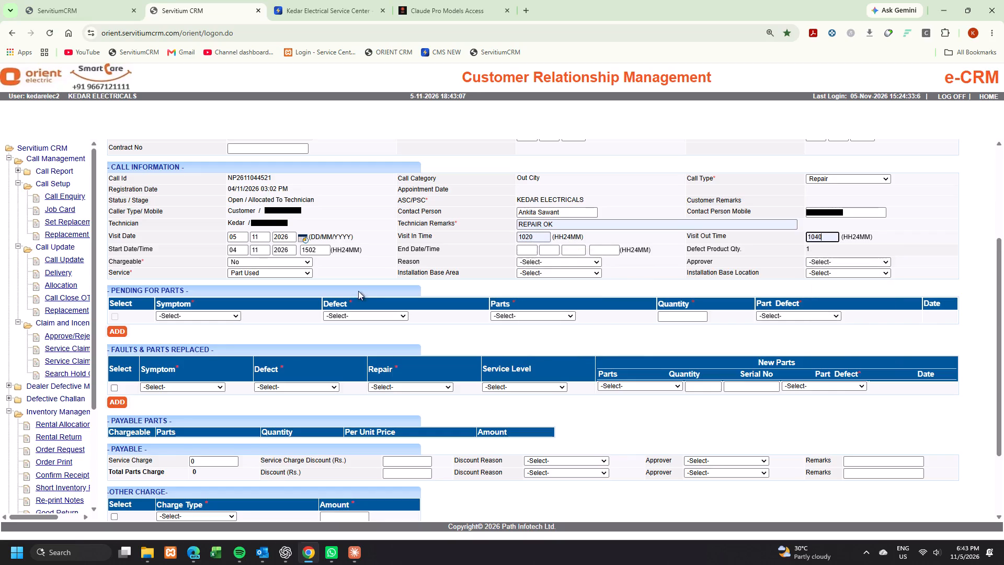
# Fill the faults and parts replaced row with symptom Noise, defect Bearing Noise and repair Bearing Replaced.
pyautogui.click(179, 389)
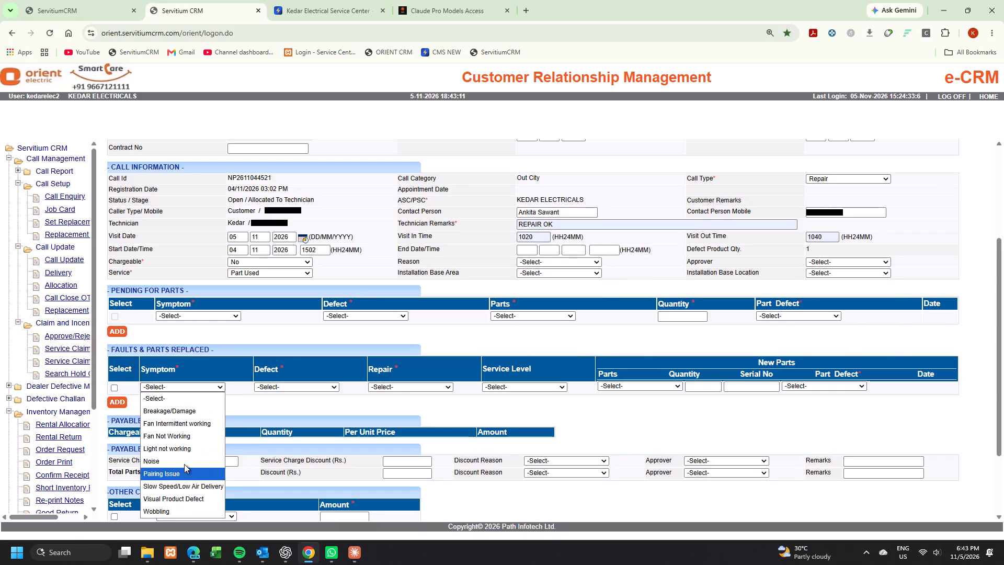
pyautogui.click(184, 464)
pyautogui.click(311, 381)
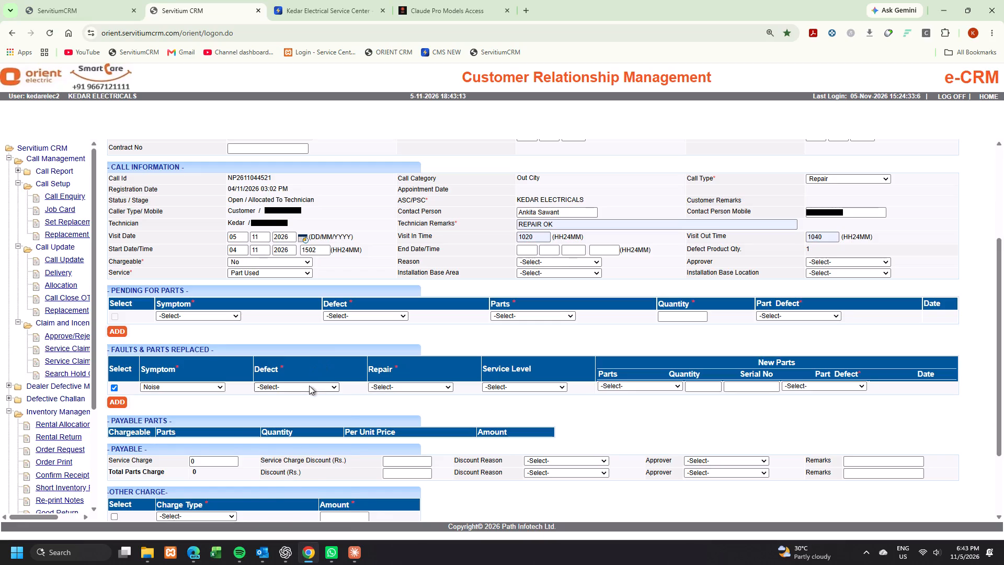
pyautogui.click(309, 386)
pyautogui.click(307, 415)
pyautogui.click(398, 390)
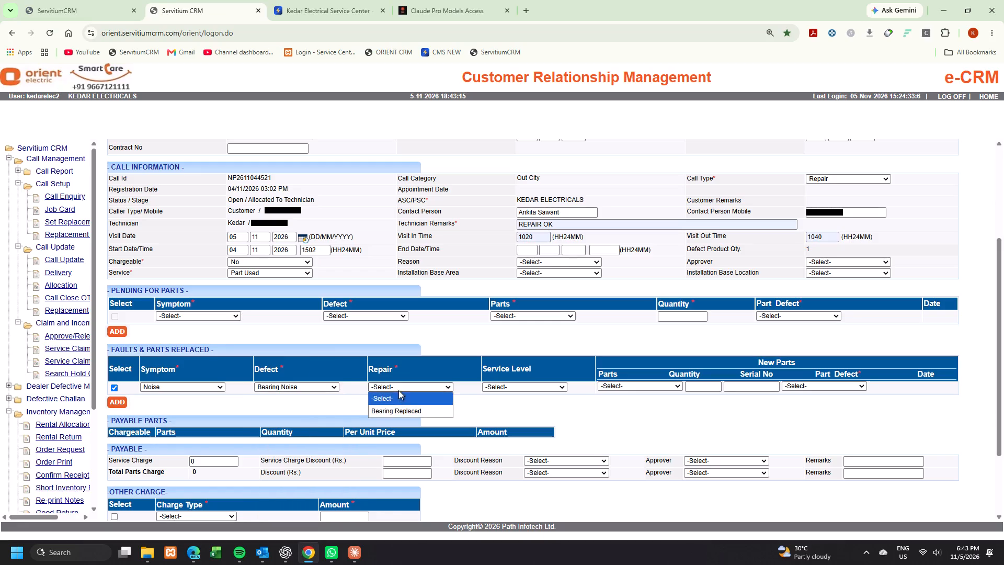
pyautogui.click(403, 410)
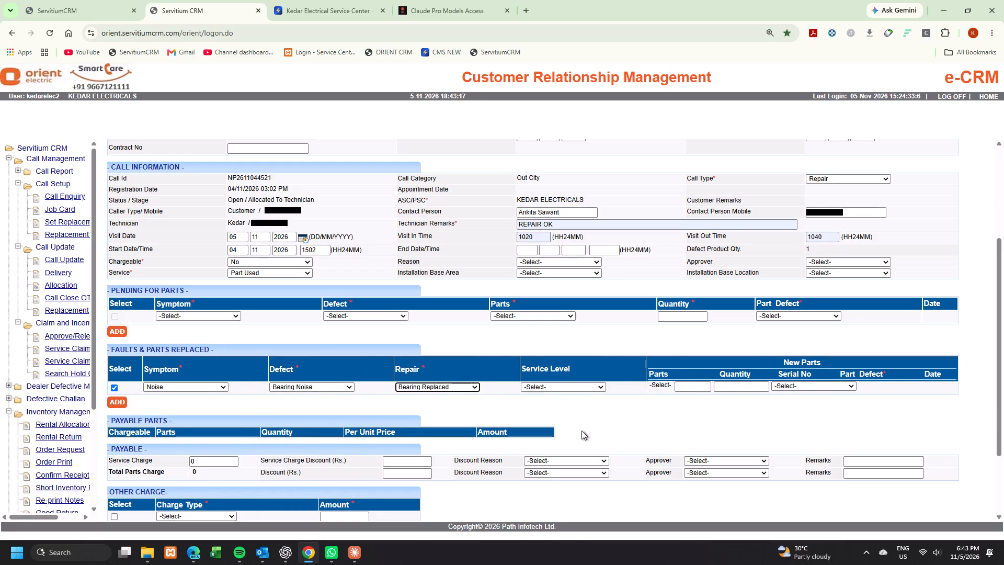
# Show the hidden system tray icons.
pyautogui.click(861, 551)
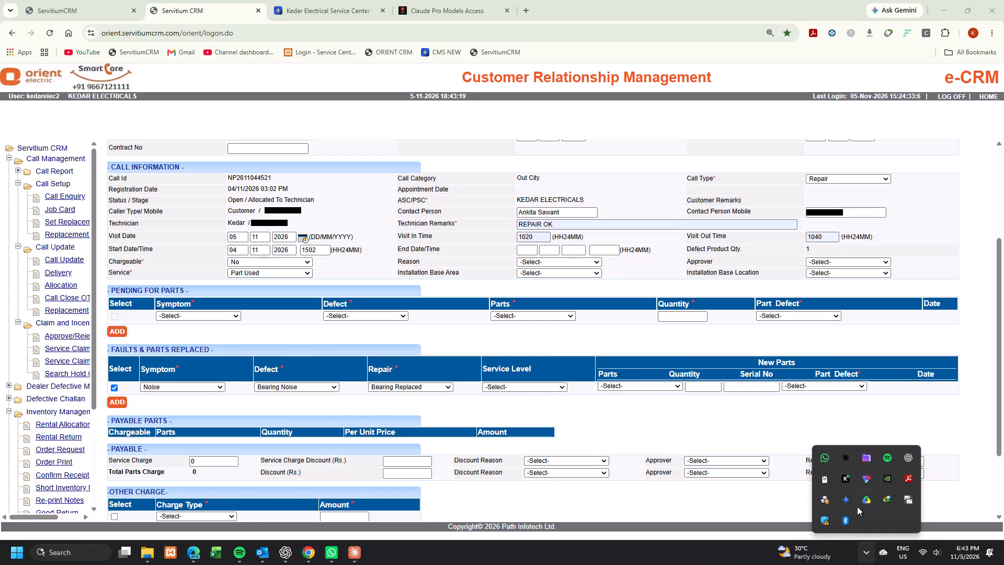
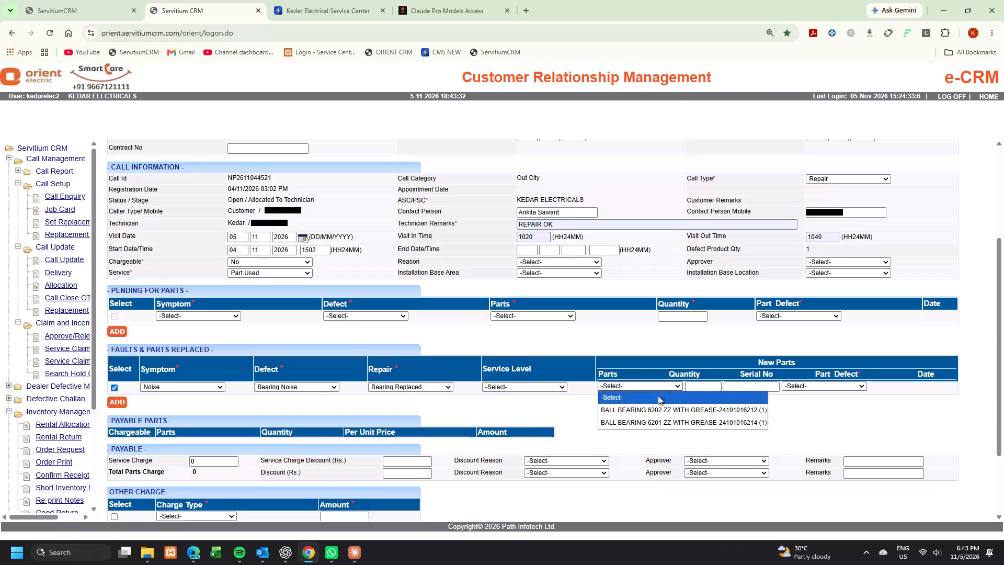
pyautogui.click(655, 406)
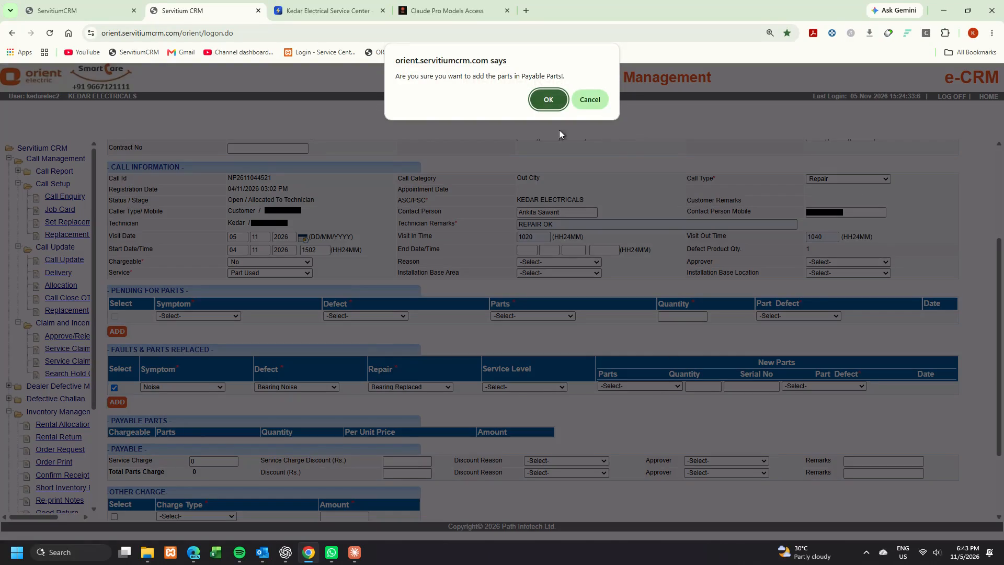
pyautogui.click(545, 98)
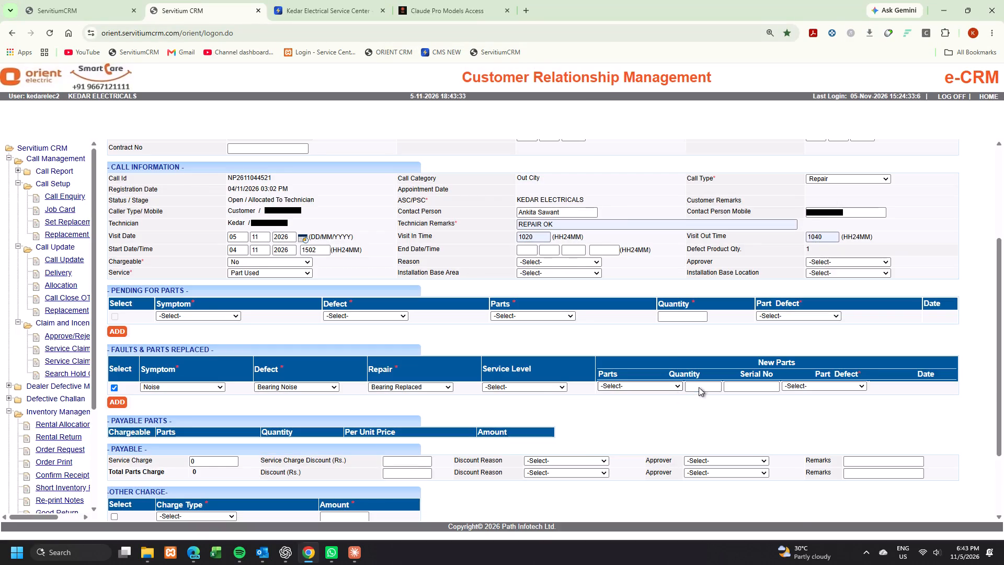
# Show the hidden system tray icons.
pyautogui.click(863, 552)
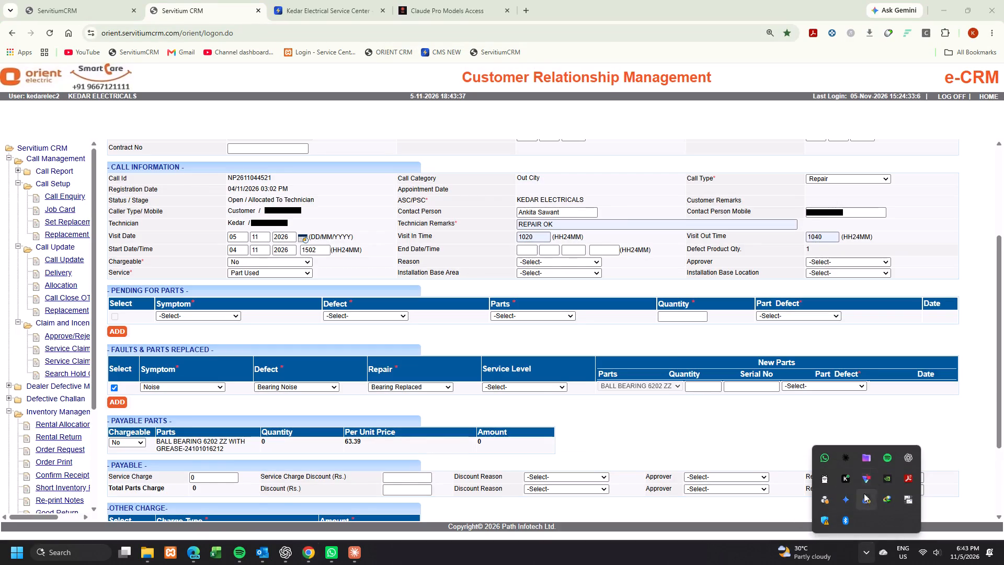
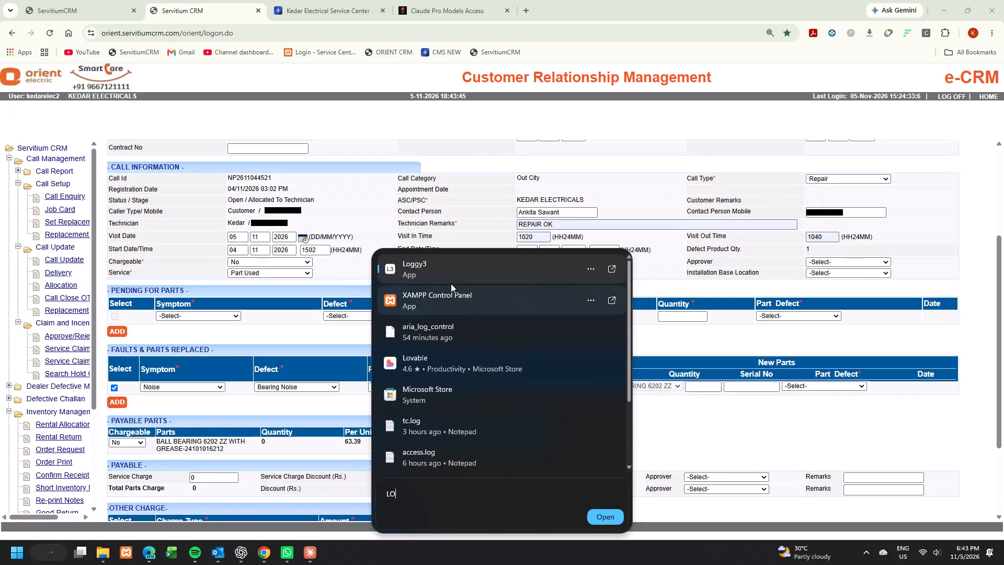
# Launch the Loggy3 app, leaving its window behind the CRM call update page.
pyautogui.click(458, 270)
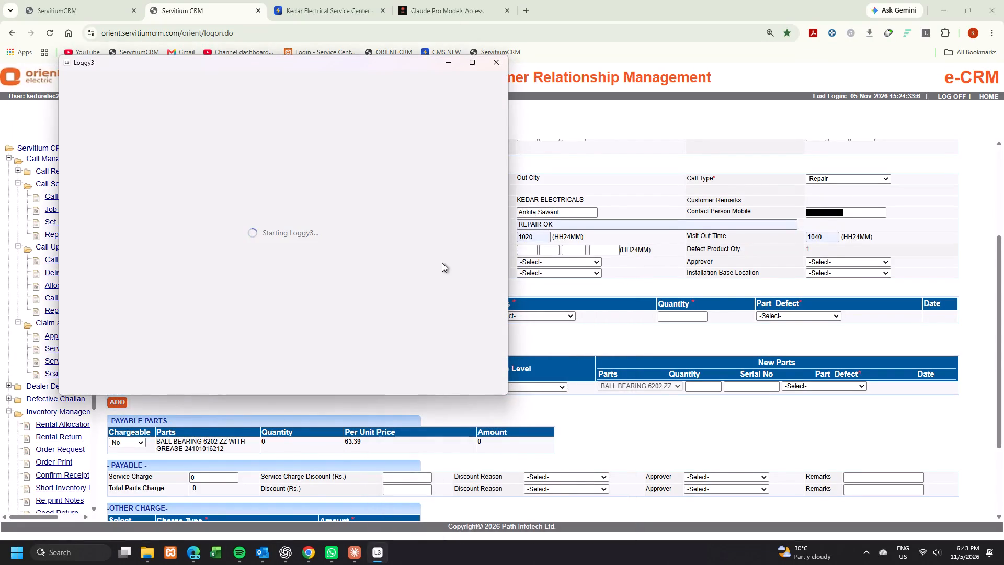
pyautogui.click(682, 424)
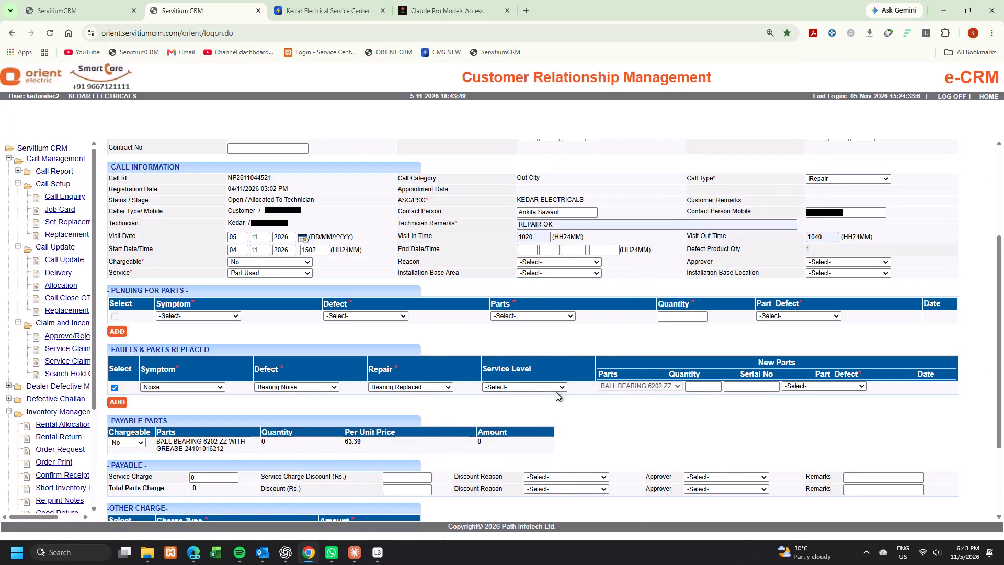